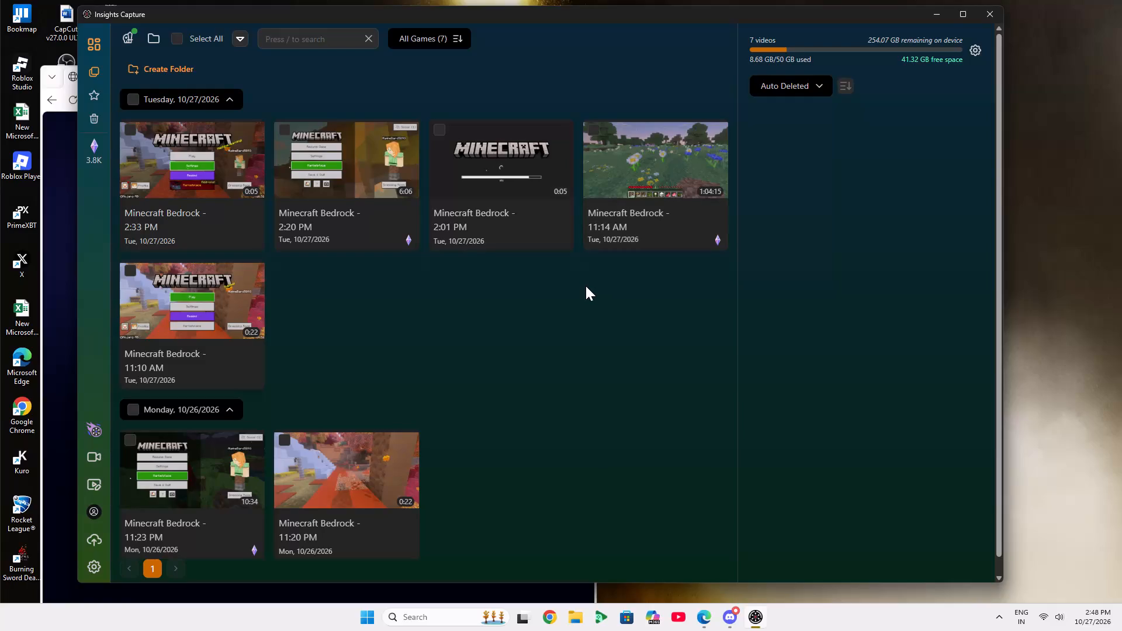
Minimize the Edge window showing the Insights.gg connection page and switch to Desktop 2.
left_click(0, 260)
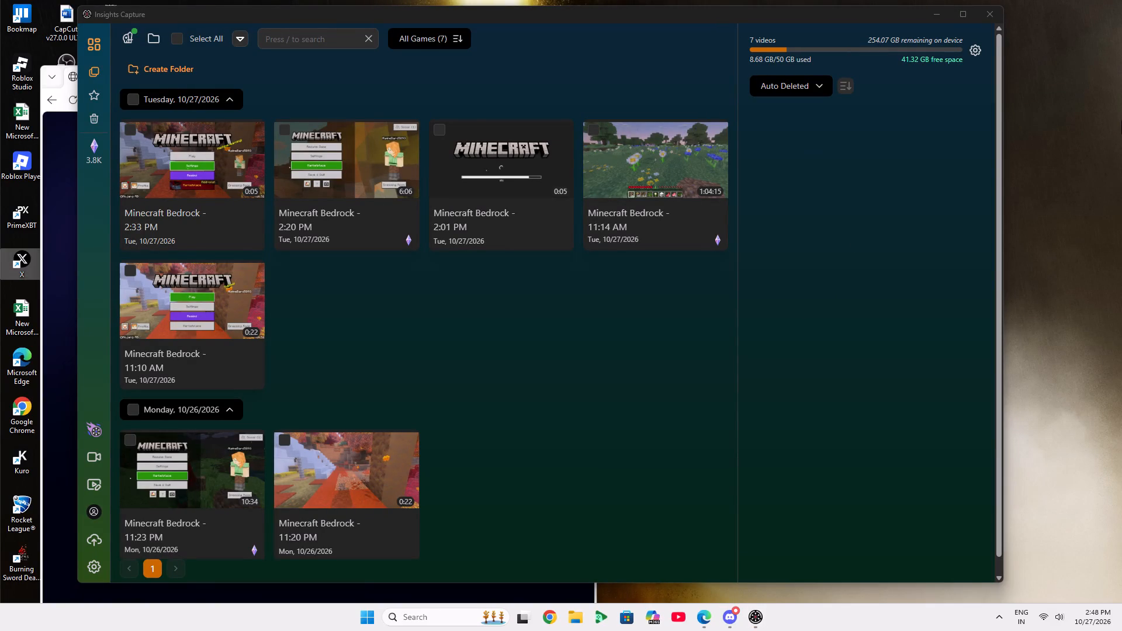
left_click(1121, 26)
left_click(708, 623)
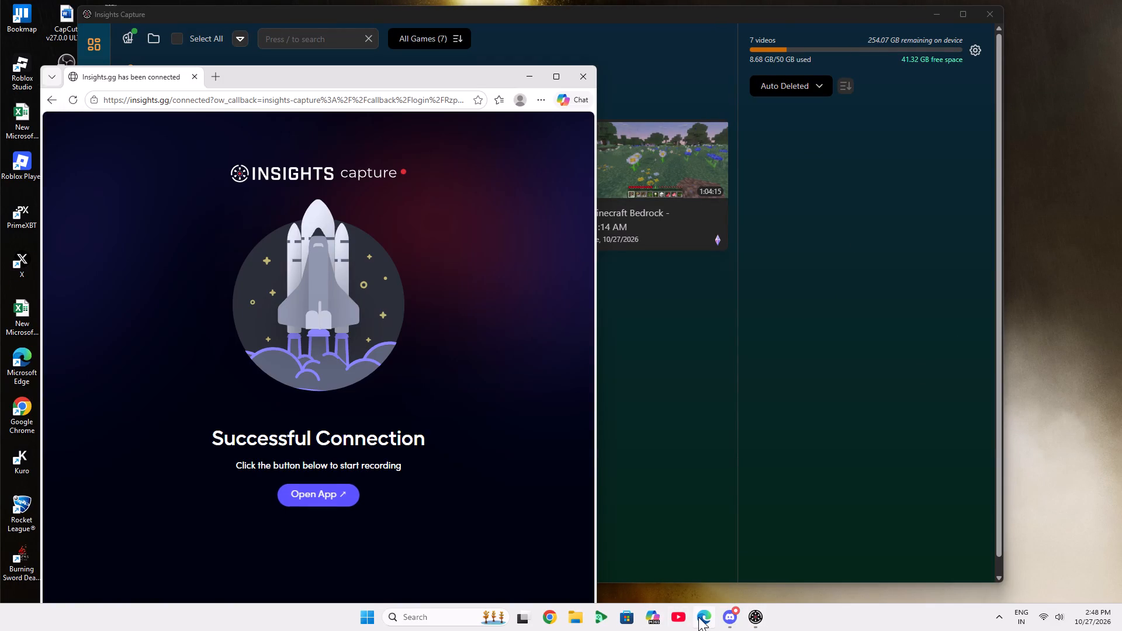
left_click(533, 79)
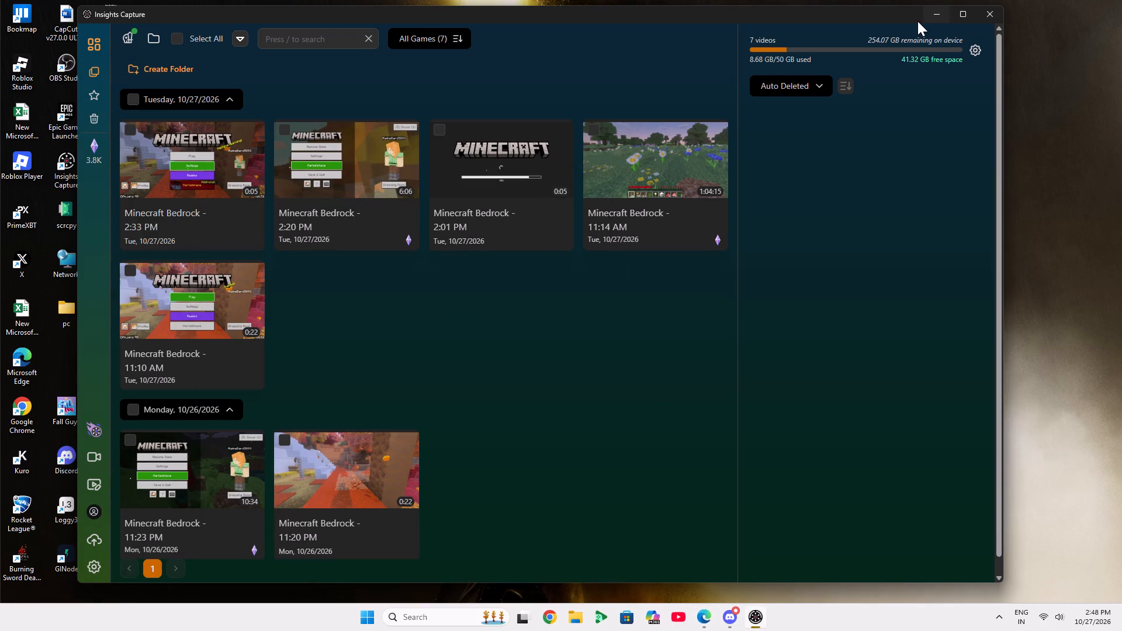
left_click(520, 625)
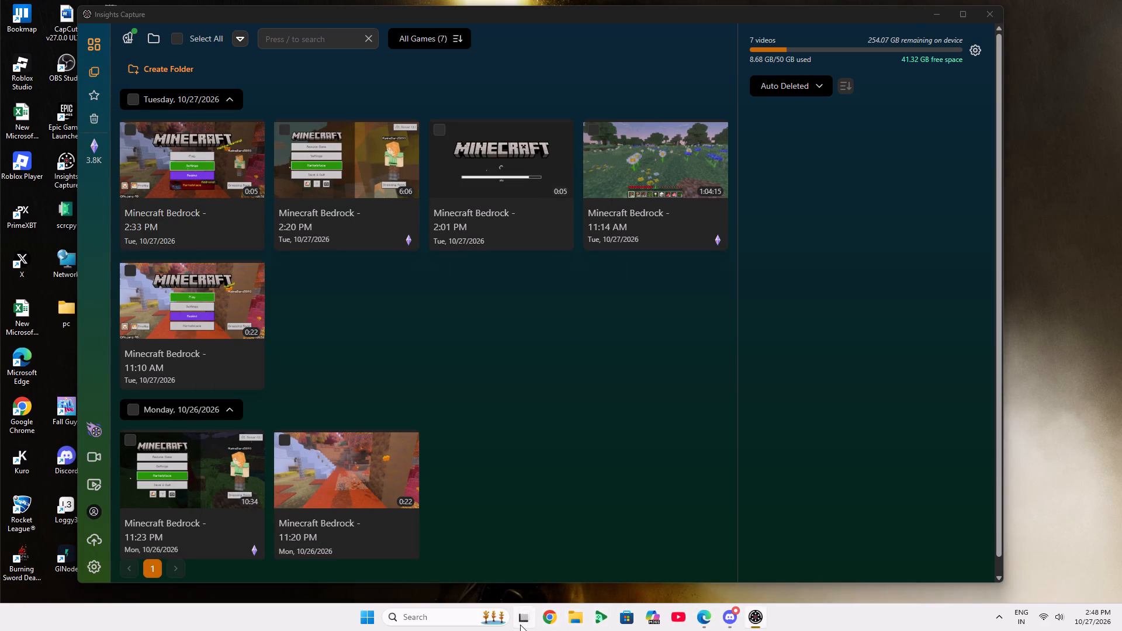
left_click(572, 532)
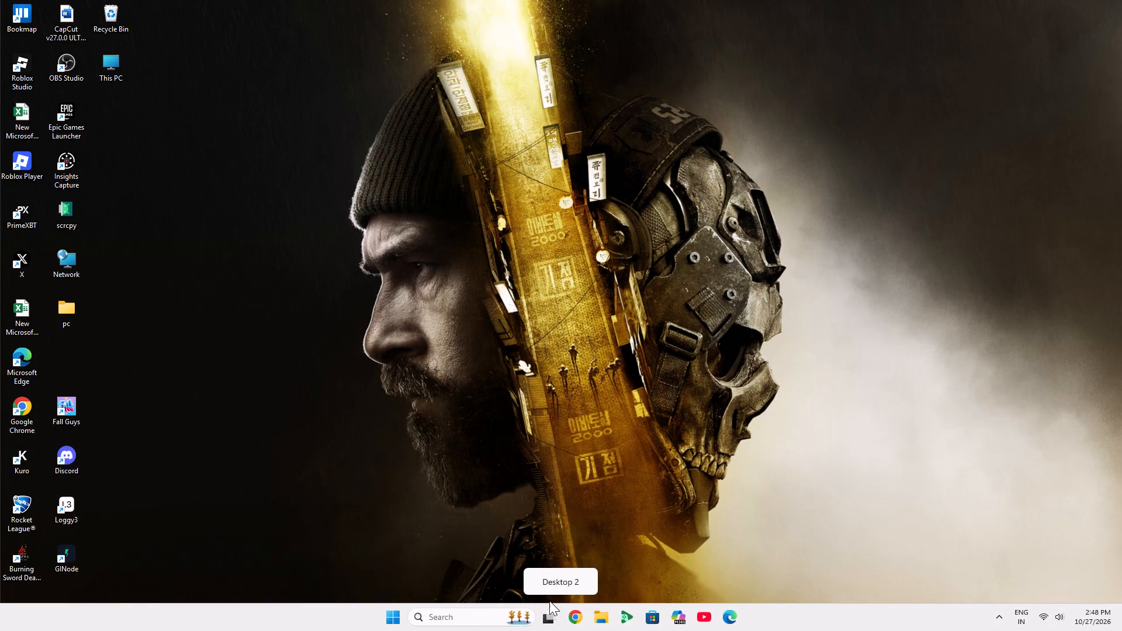
Open Google Chrome in a maximized window and close its What's New tab, keeping the New Tab page.
left_click(574, 618)
double_click(702, 26)
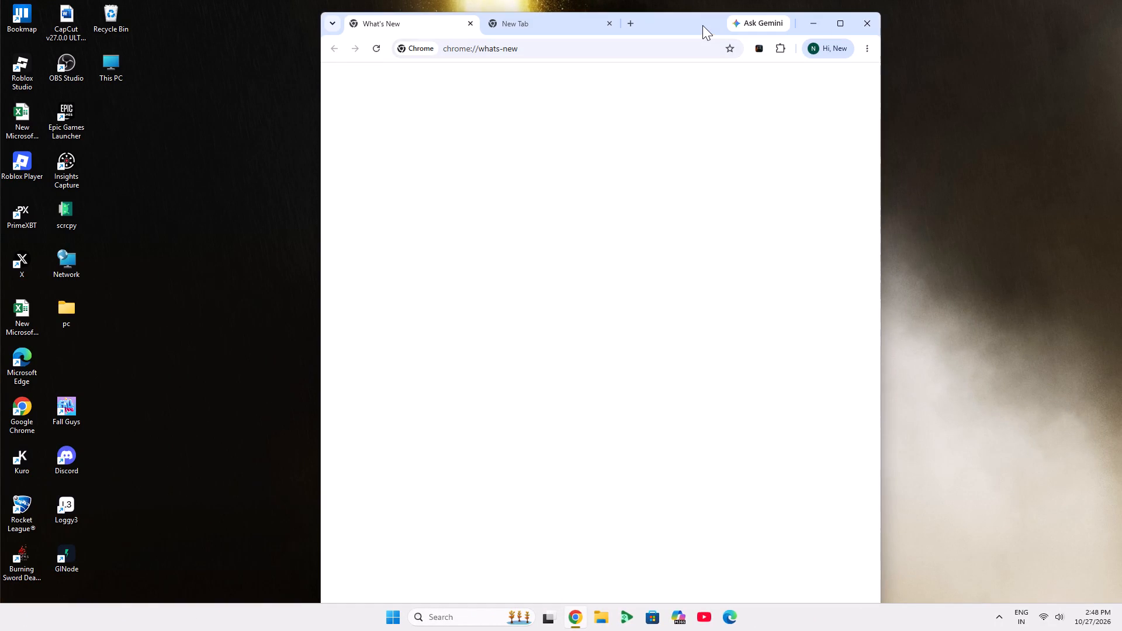
left_click(248, 0)
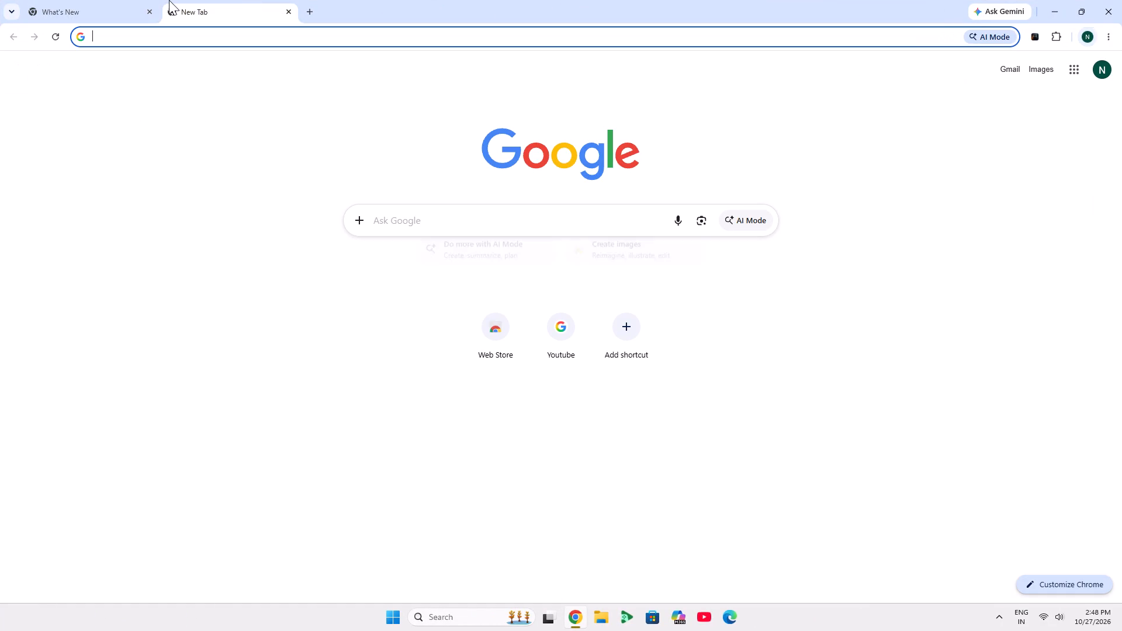
middle_click_drag(129, 0, 181, 0)
middle_click(38, 0)
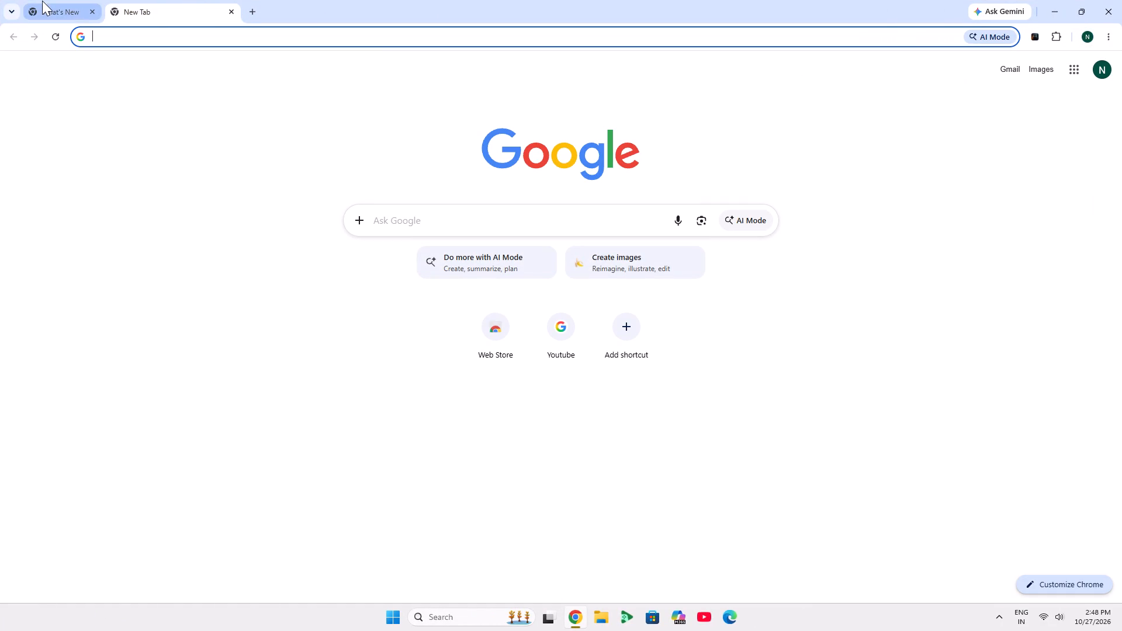
Search Google for tradingview and open the TradingView India site from the results.
left_click(573, 213)
left_click(552, 252)
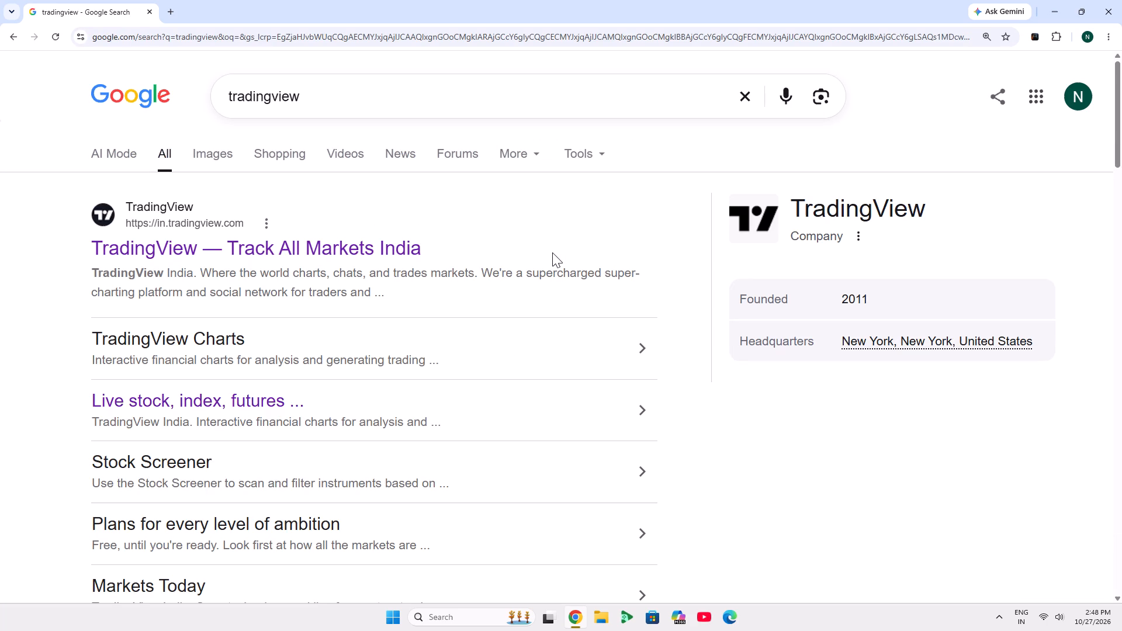
left_click(161, 216)
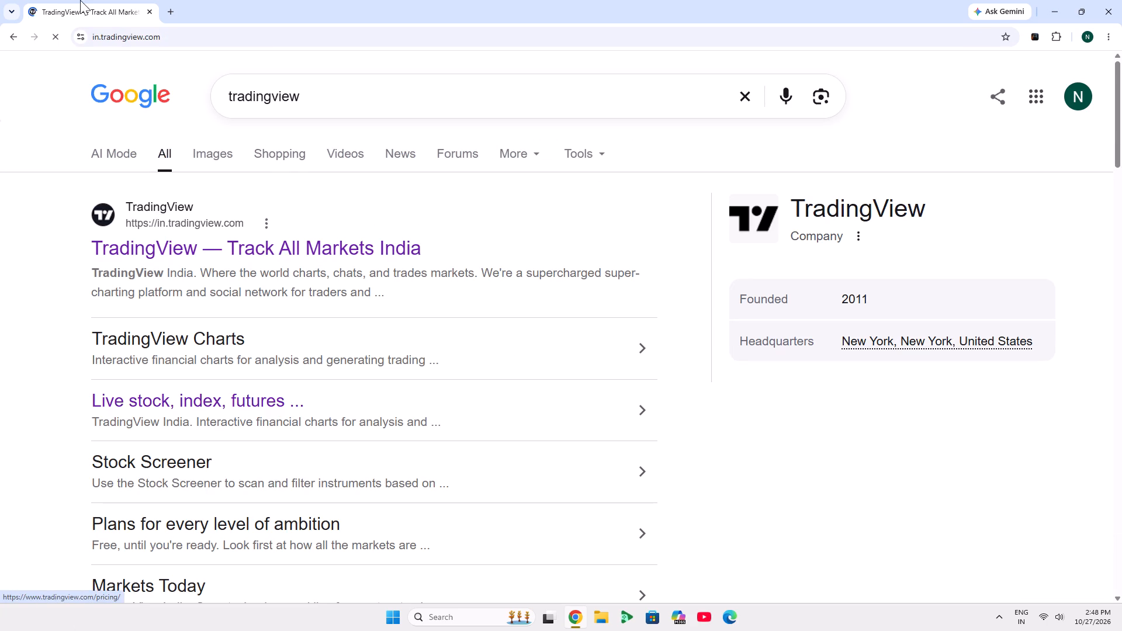
Open the full chart for XAUUSD (Gold Spot / U.S. Dollar) from the watchlist.
scroll(146, 0, "down", 6)
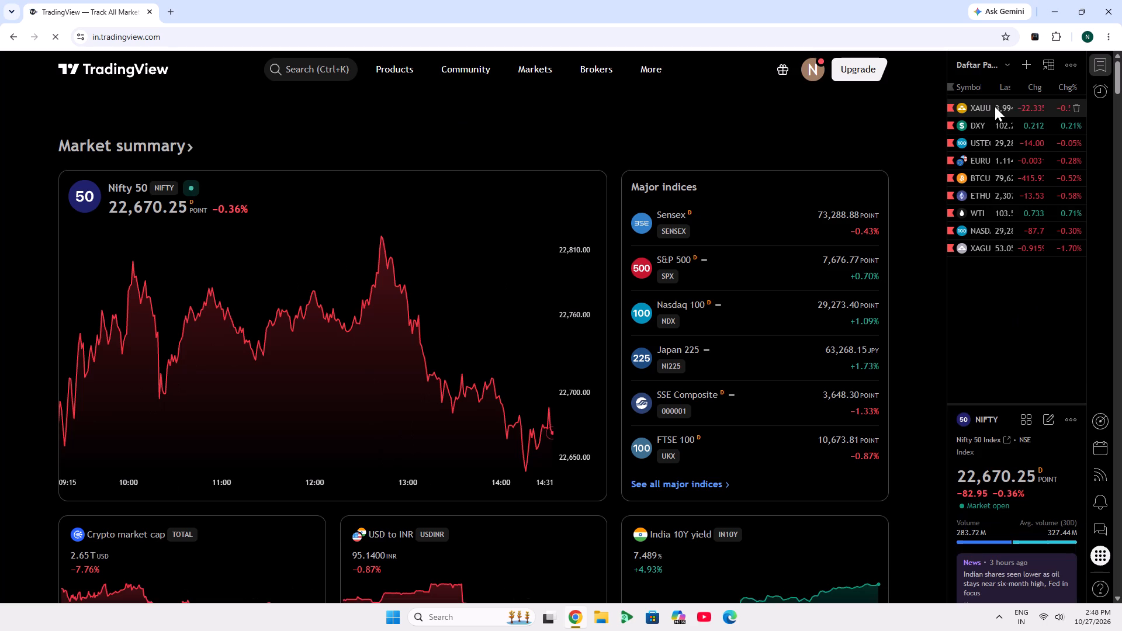
left_click(995, 106)
scroll(662, 0, "down", 8)
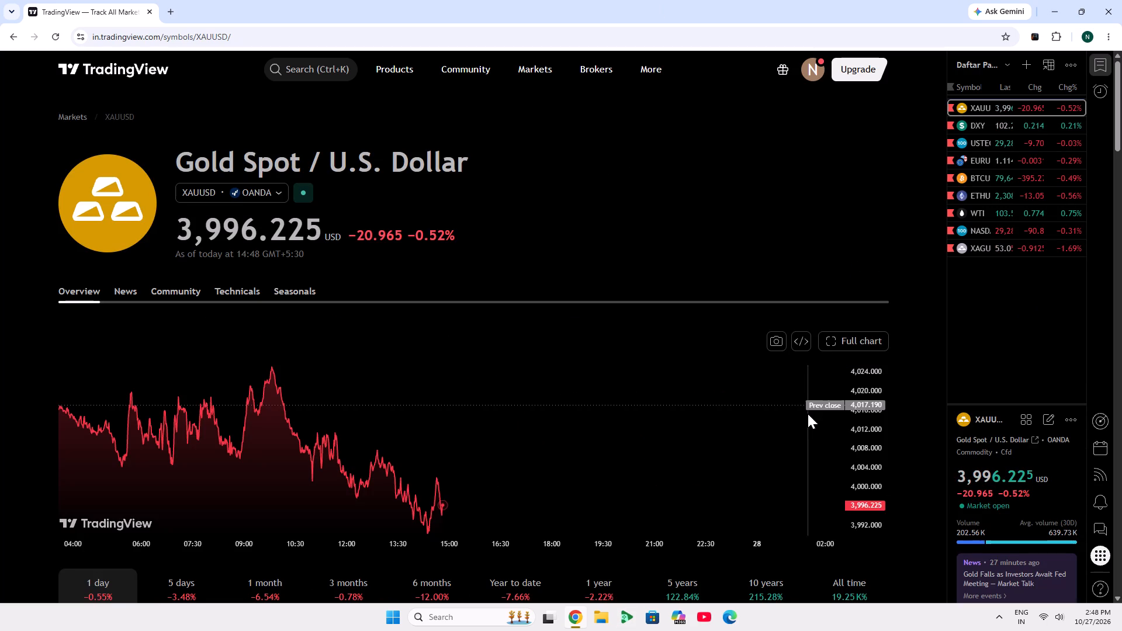
left_click(864, 342)
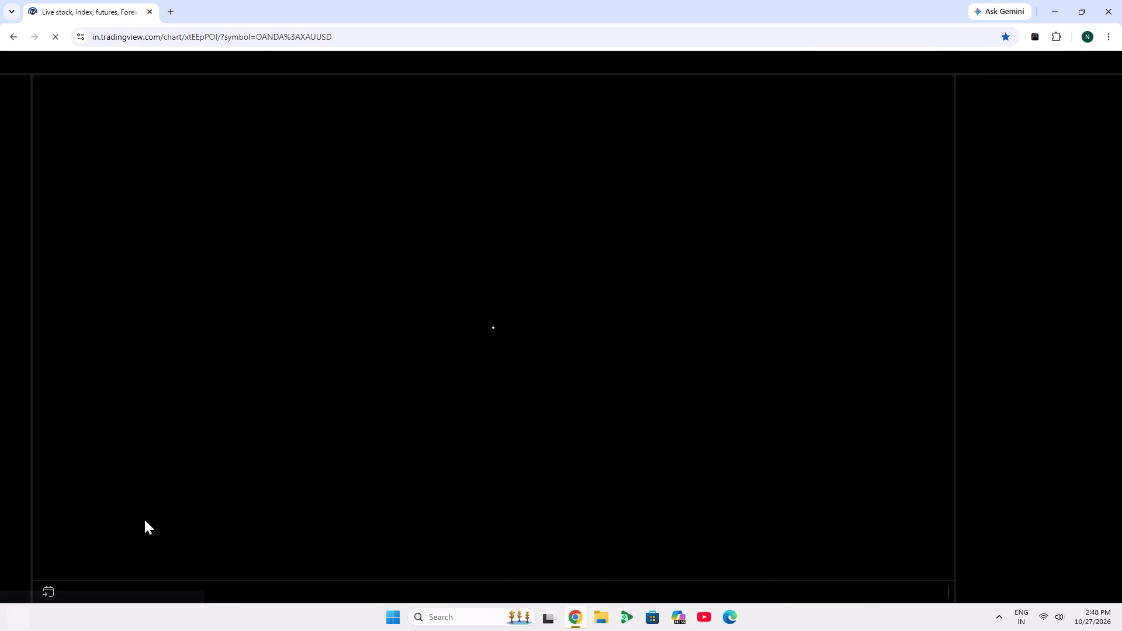
Delete the old short position drawing that starts around 13:00 on the 5-minute XAUUSD chart.
scroll(832, 480, "down", 6)
double_click(950, 366)
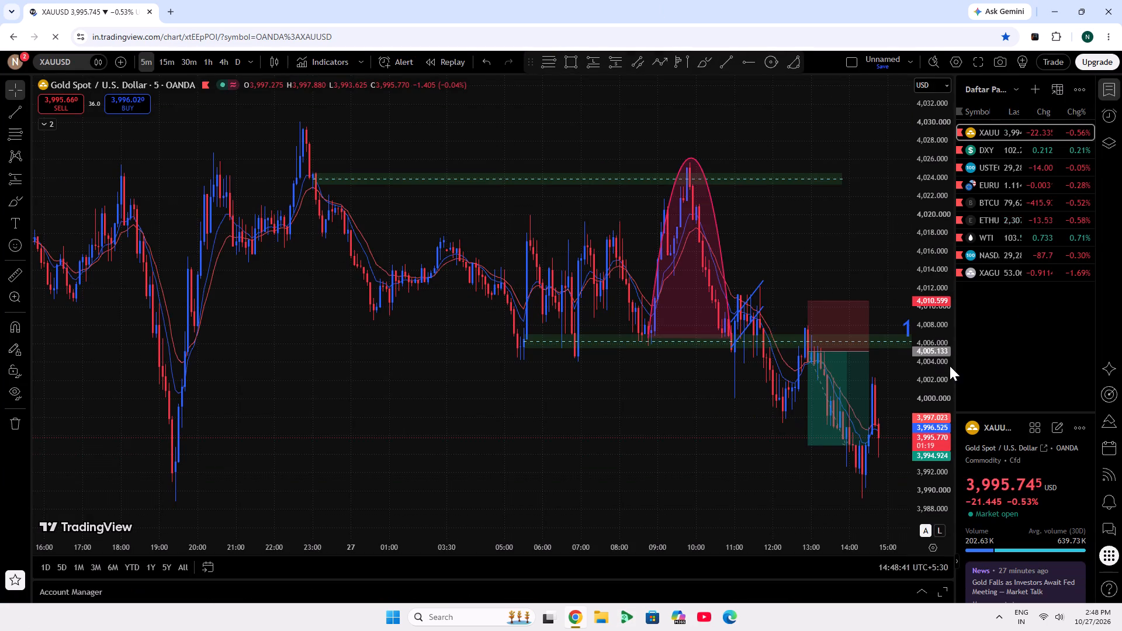
scroll(751, 390, "up", 10)
left_click_drag(893, 396, 891, 395)
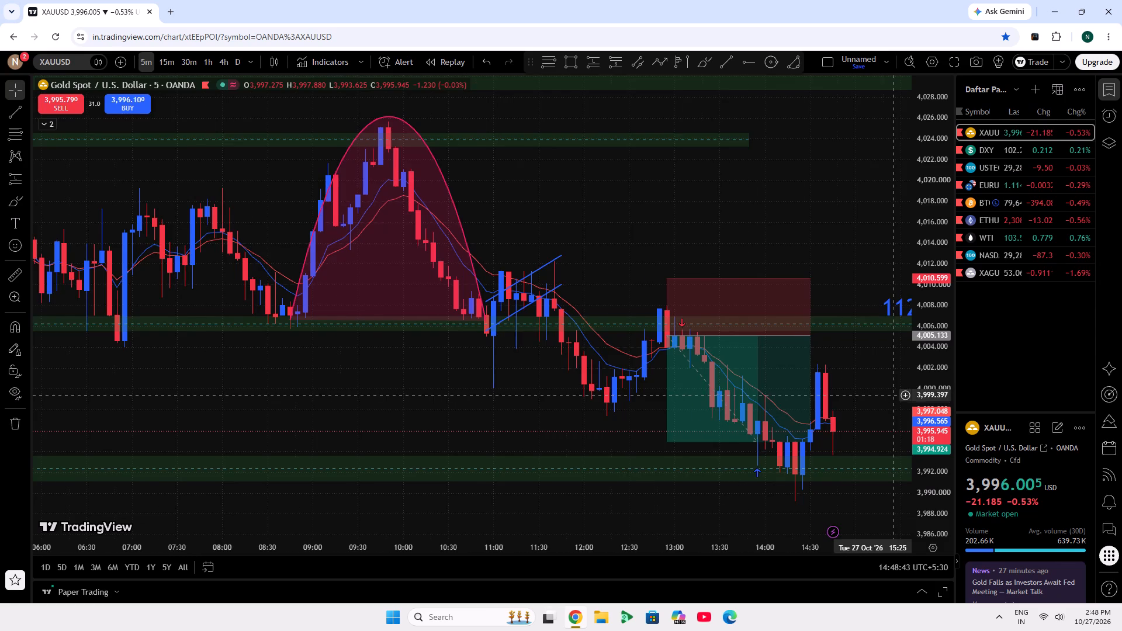
left_click_drag(891, 395, 703, 358)
scroll(698, 10, "down", 5)
left_click_drag(736, 417, 553, 375)
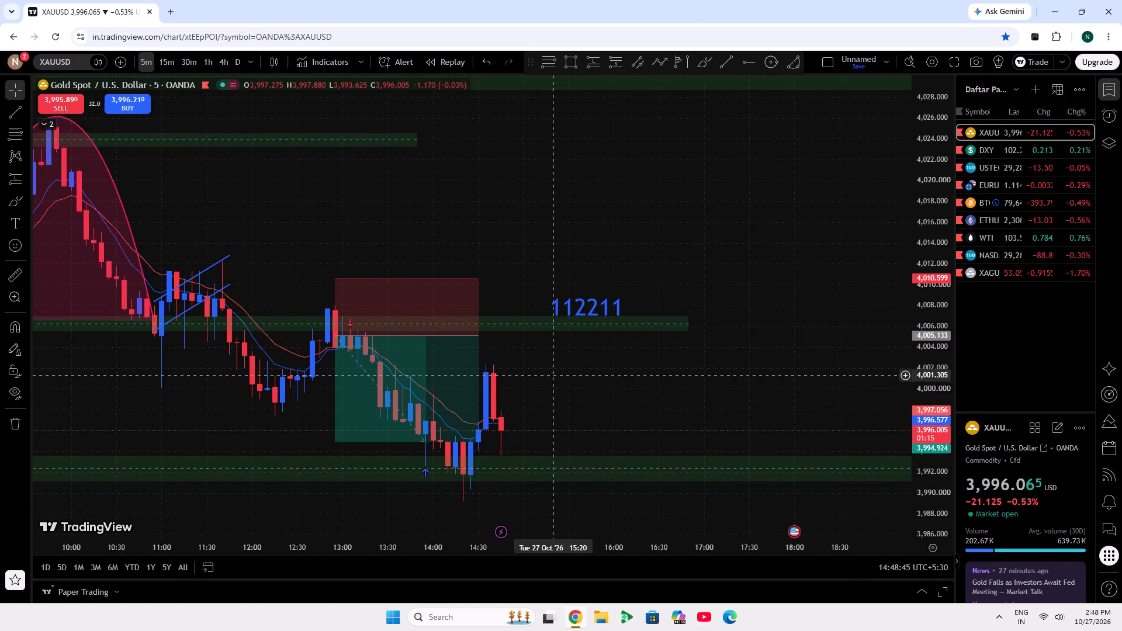
left_click_drag(553, 375, 553, 375)
left_click(389, 347)
left_click(787, 108)
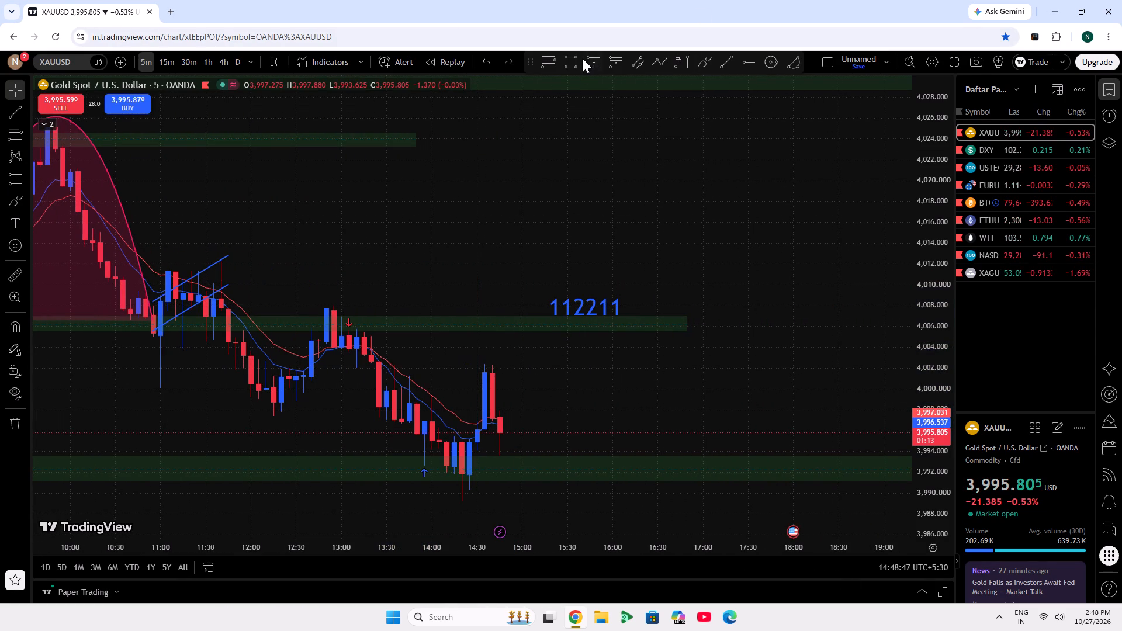
Draw a long position at the 14:30 candle with entry about 3,994.9, target about 4,004.95 and stop about 3,989.58.
left_click(586, 57)
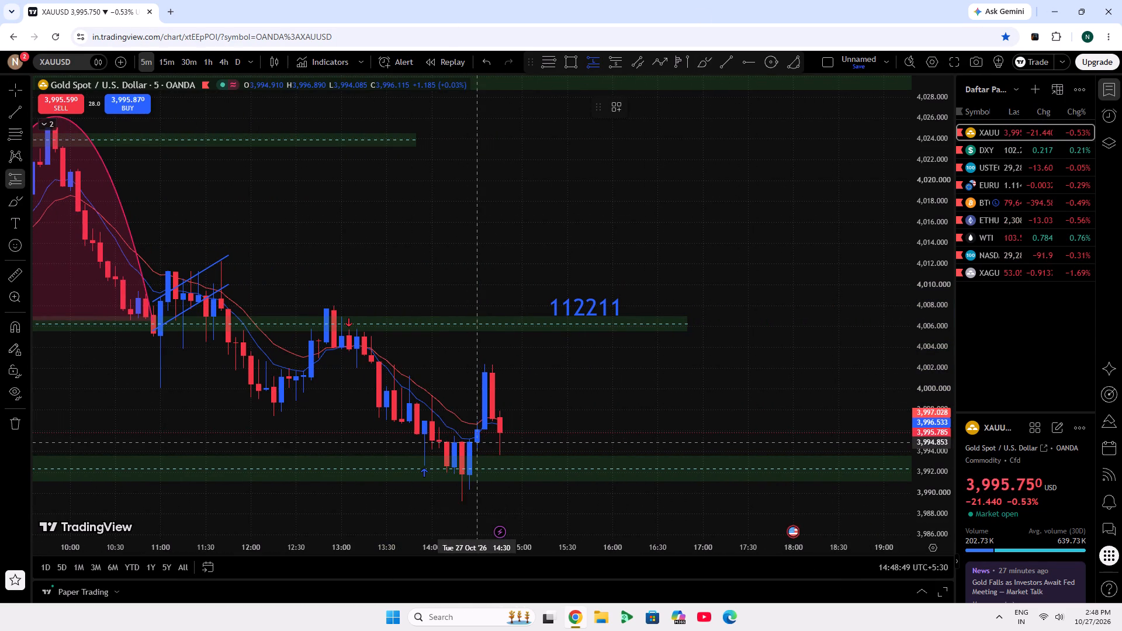
left_click(475, 442)
left_click_drag(475, 365, 481, 345)
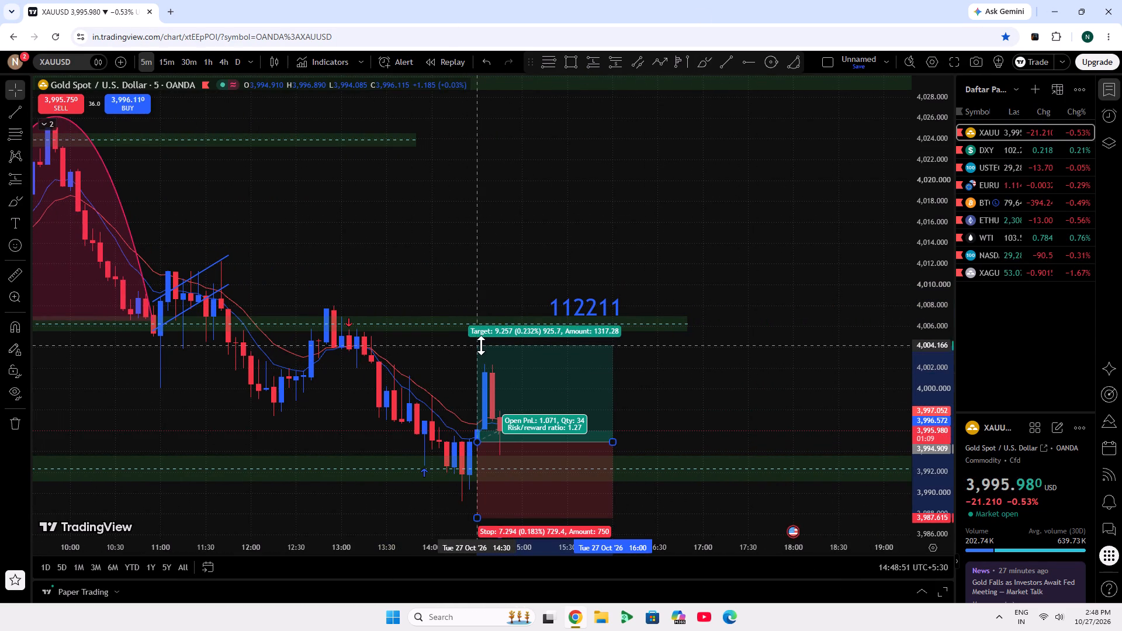
left_click_drag(481, 345, 480, 337)
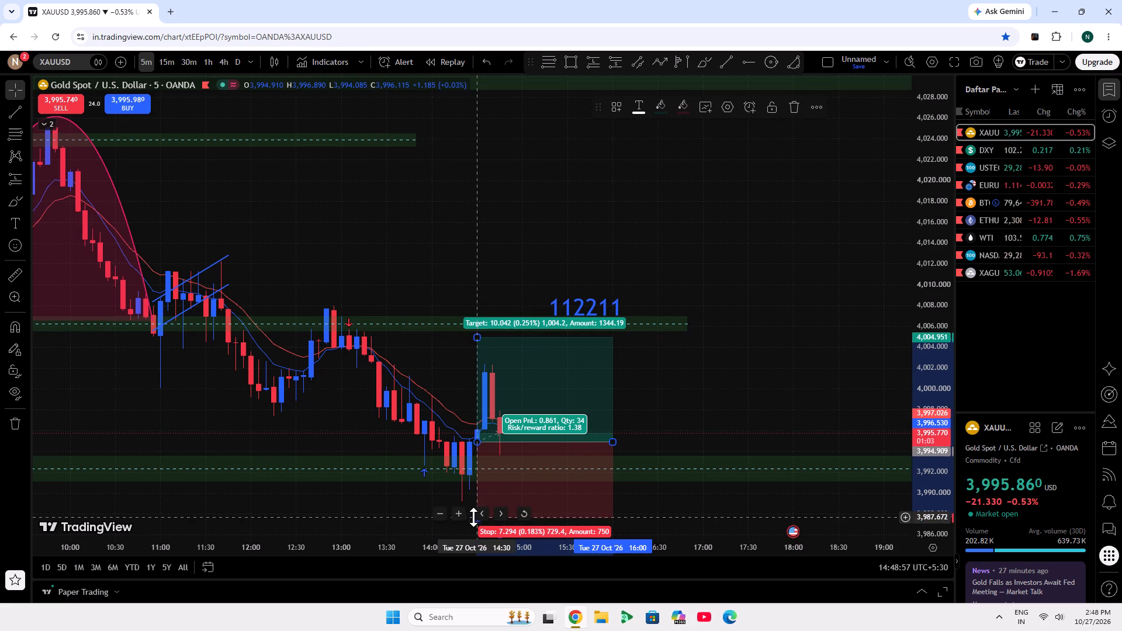
left_click_drag(473, 517, 494, 494)
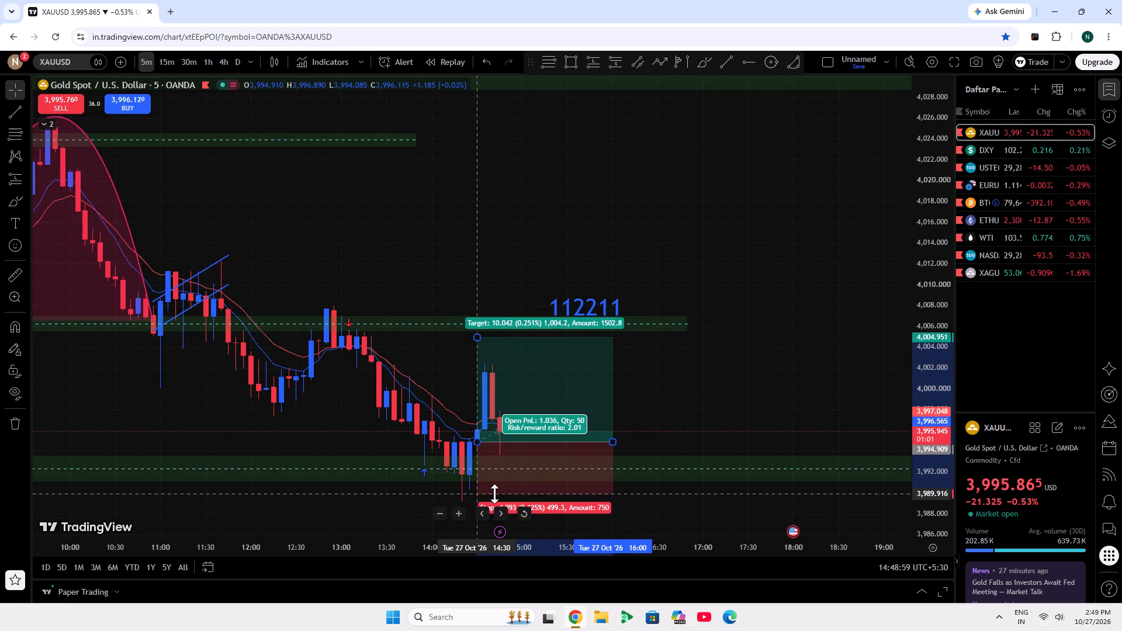
left_click_drag(494, 494, 506, 497)
Adjust the long position's stop level to about 3,989.73.
left_click_drag(729, 430, 737, 338)
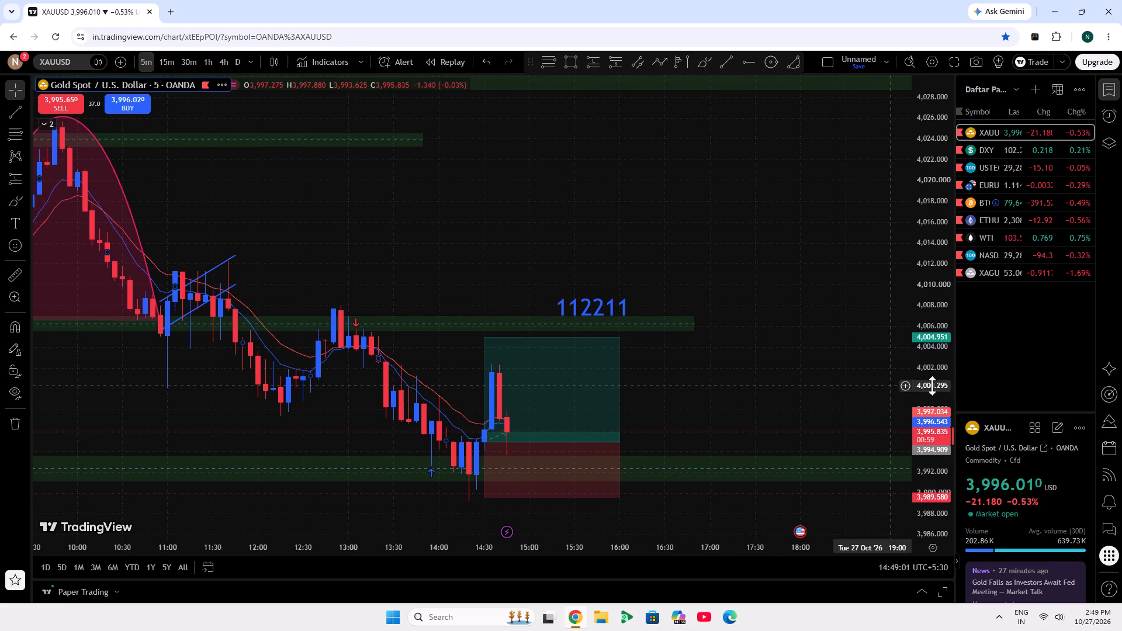
left_click_drag(936, 377, 934, 303)
left_click_drag(799, 392, 802, 239)
scroll(548, 442, "up", 4)
left_click_drag(628, 303, 751, 313)
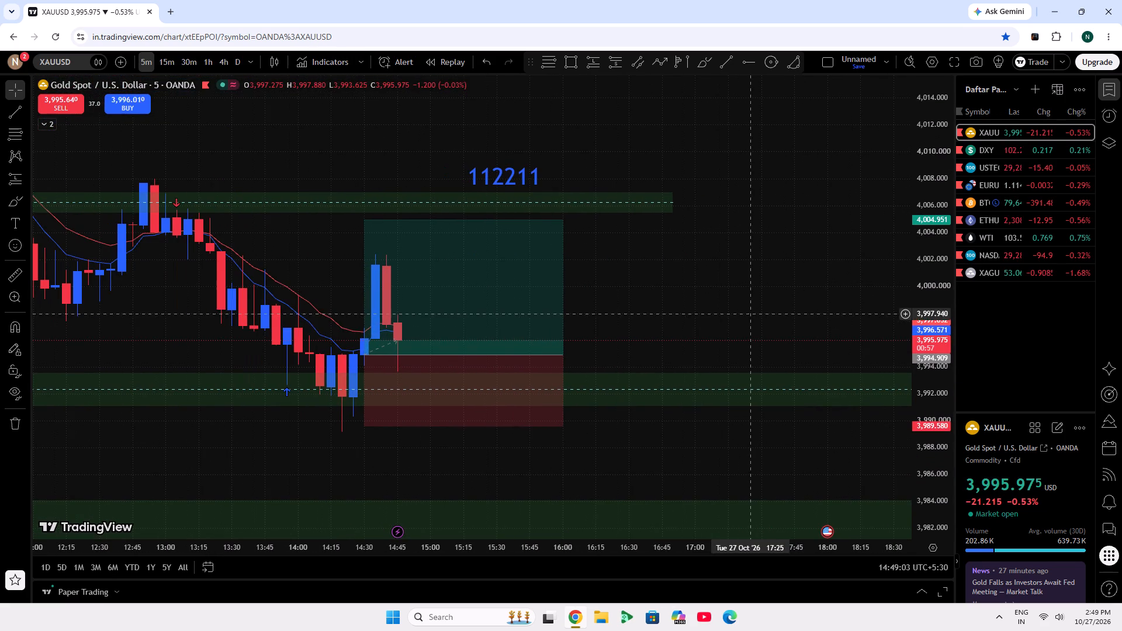
left_click(452, 283)
left_click_drag(363, 427, 382, 424)
Measure the price distance from the long position's entry to its target three times, clearing each measurement.
left_click_drag(692, 293, 725, 306)
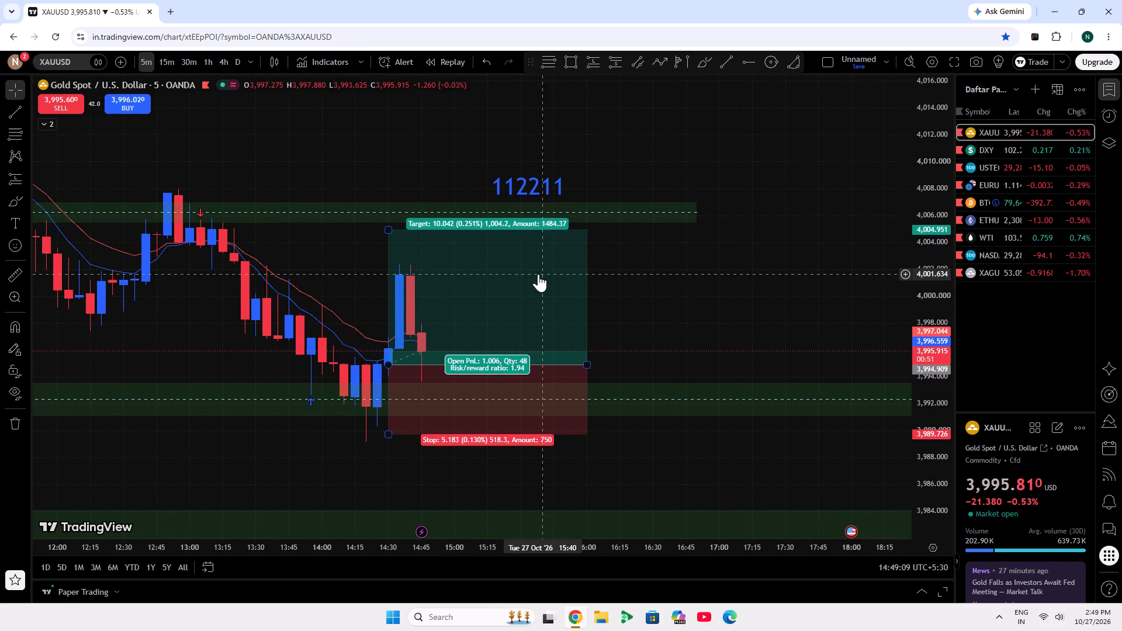
left_click(23, 269)
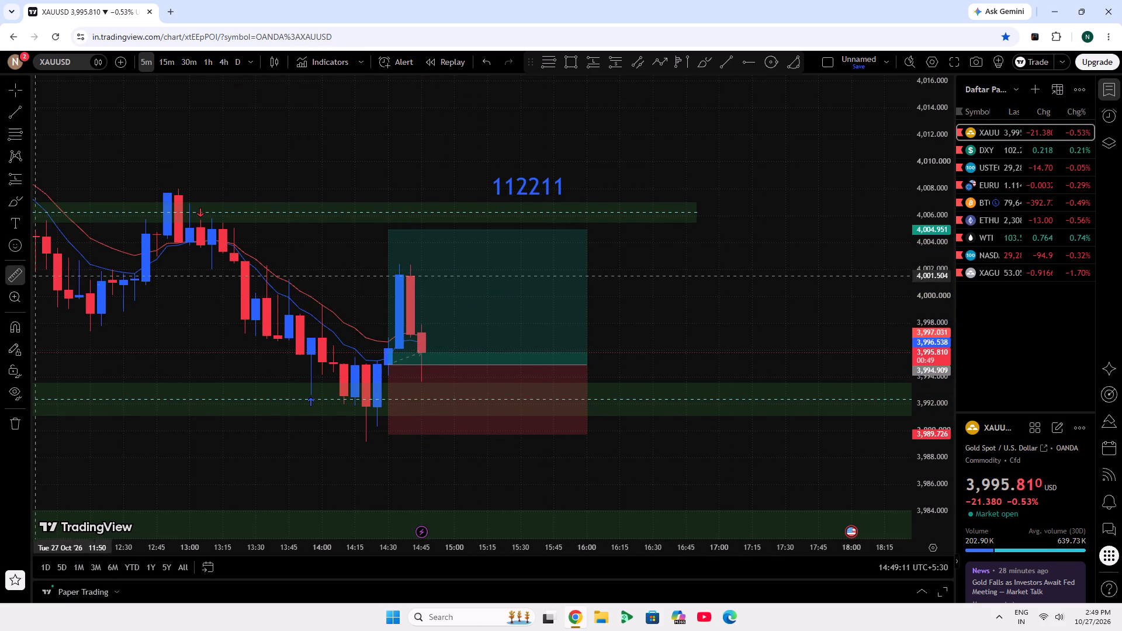
left_click(768, 366)
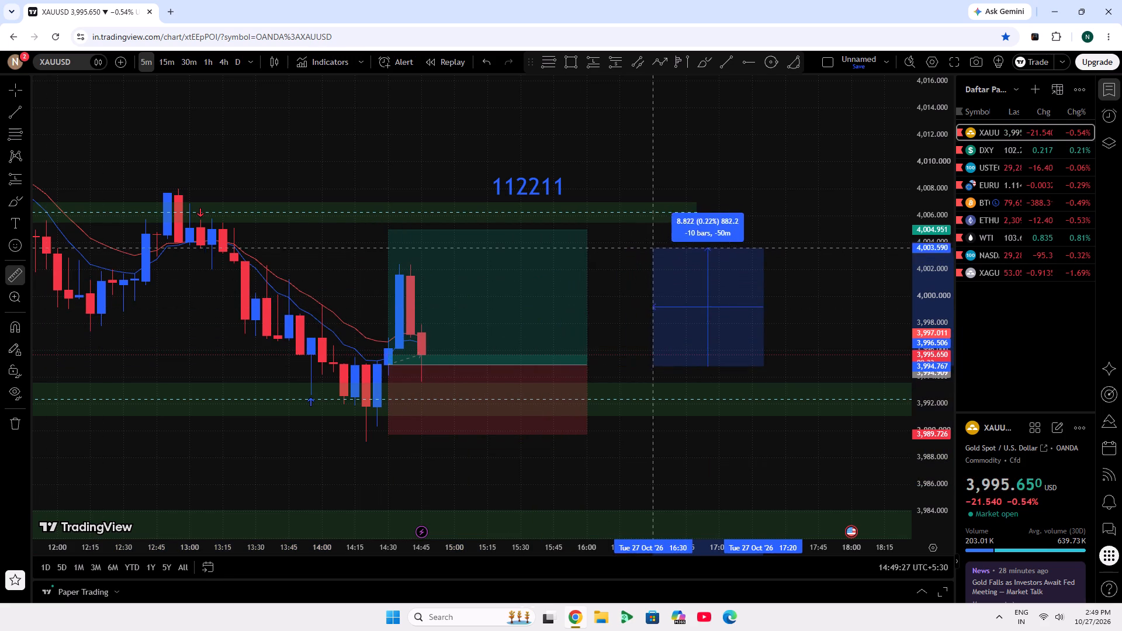
left_click(522, 230)
left_click(749, 171)
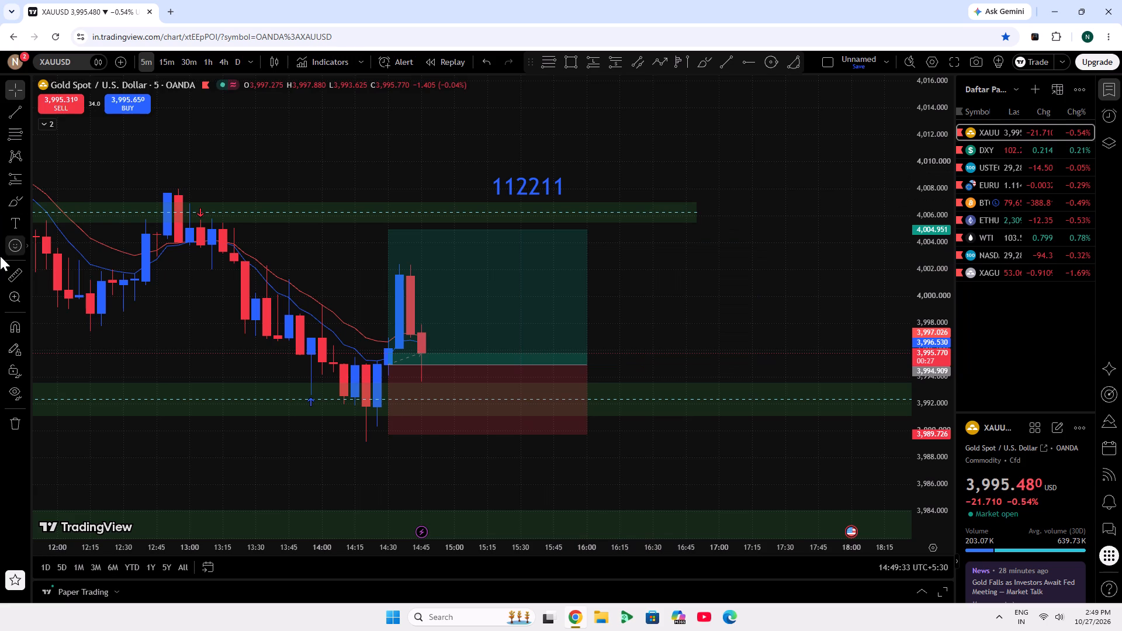
left_click(21, 276)
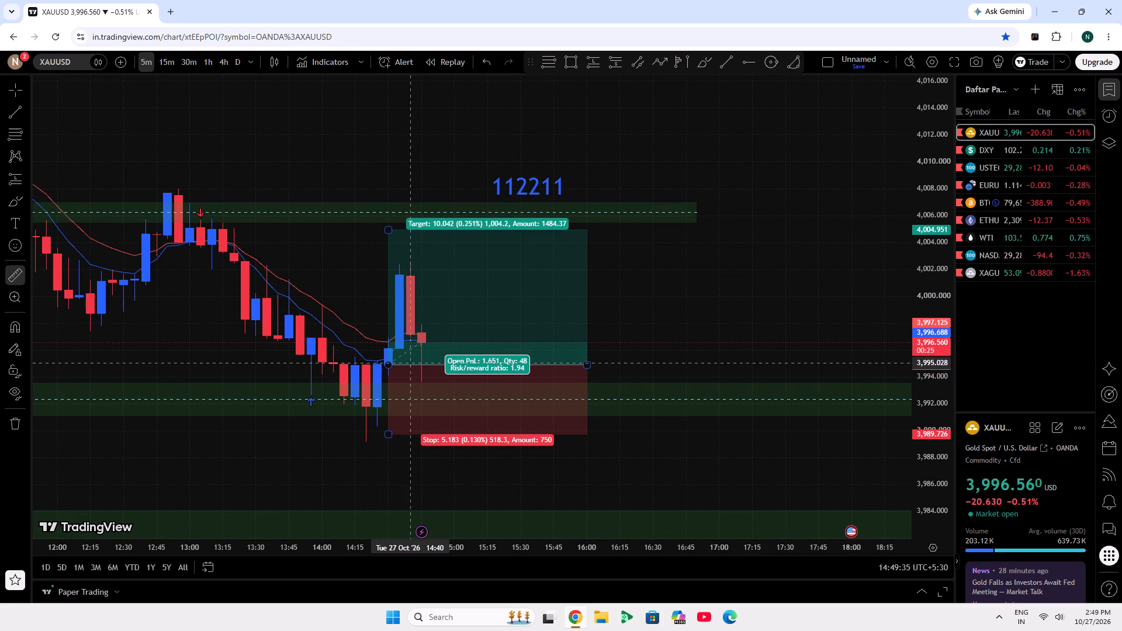
left_click(417, 363)
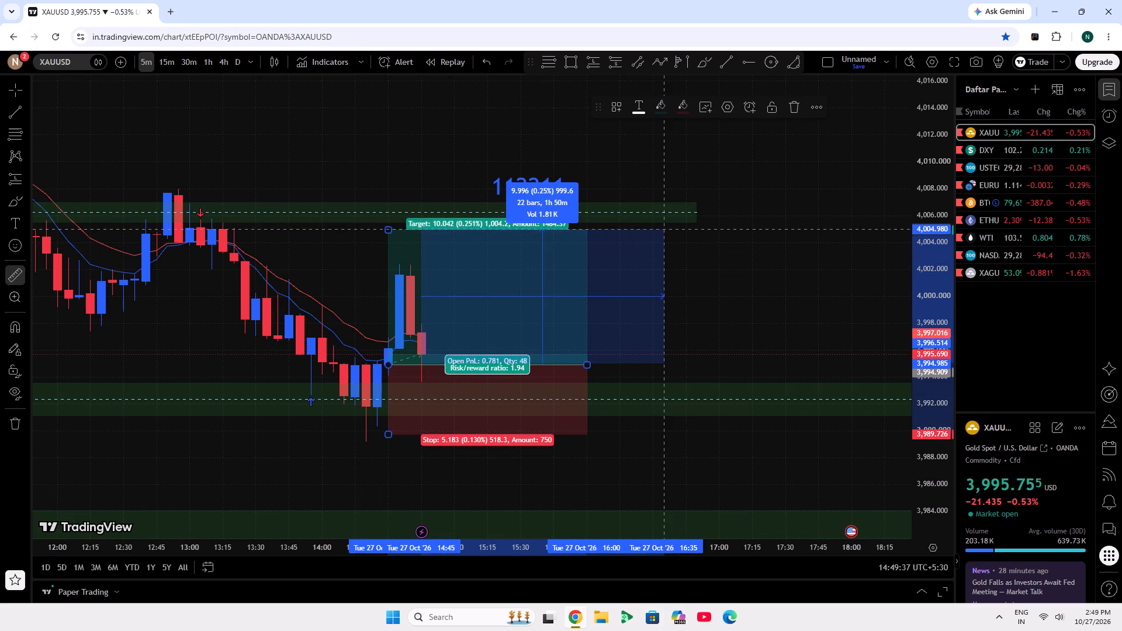
left_click(664, 230)
left_click(752, 226)
left_click(18, 265)
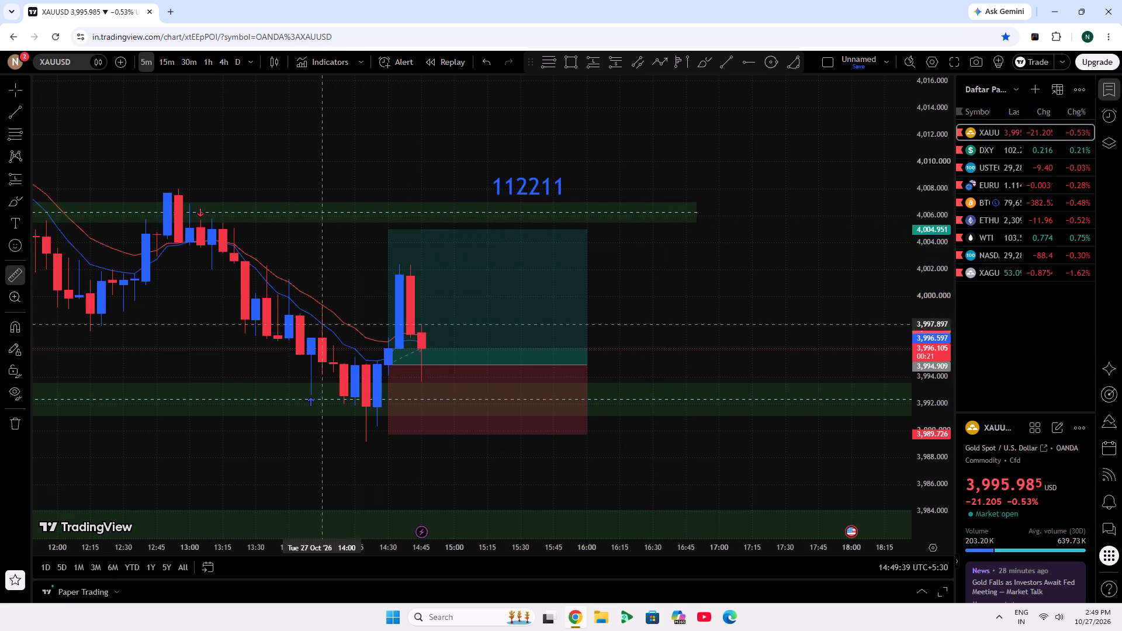
left_click(777, 365)
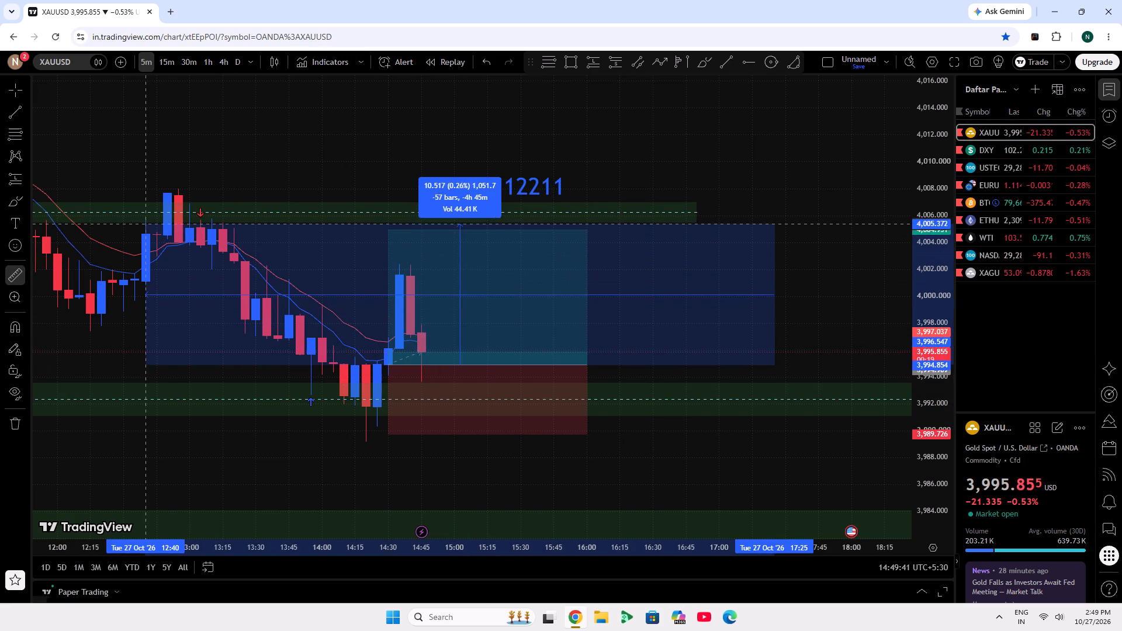
left_click(201, 229)
left_click(672, 165)
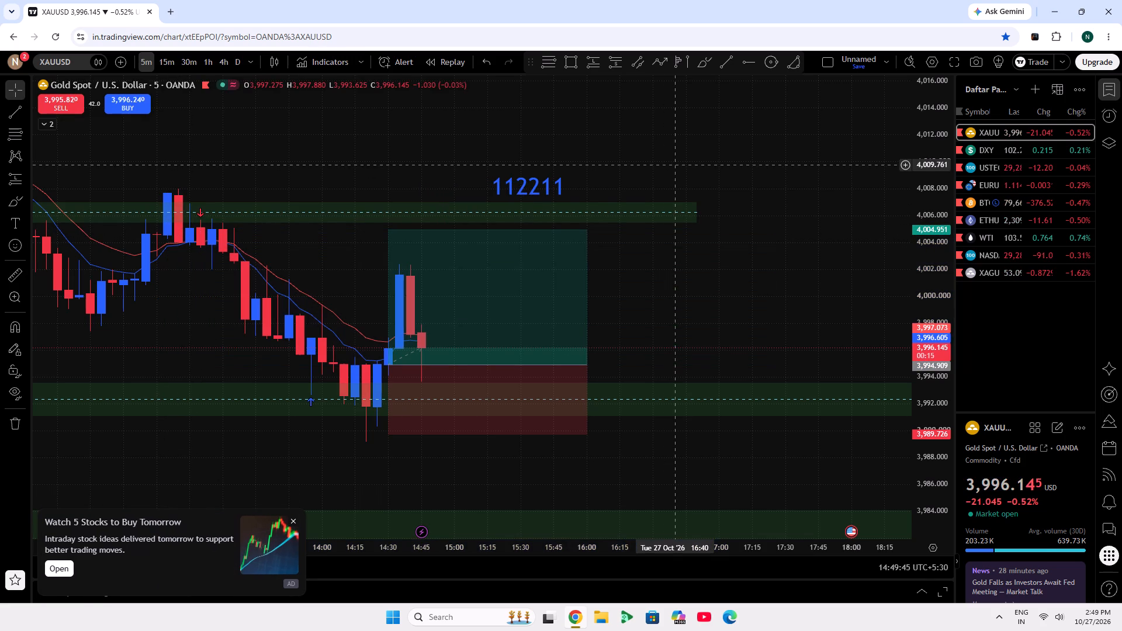
Examine the price action around the 112211 label and the long position on the 5-minute chart.
left_click(519, 189)
left_click(704, 297)
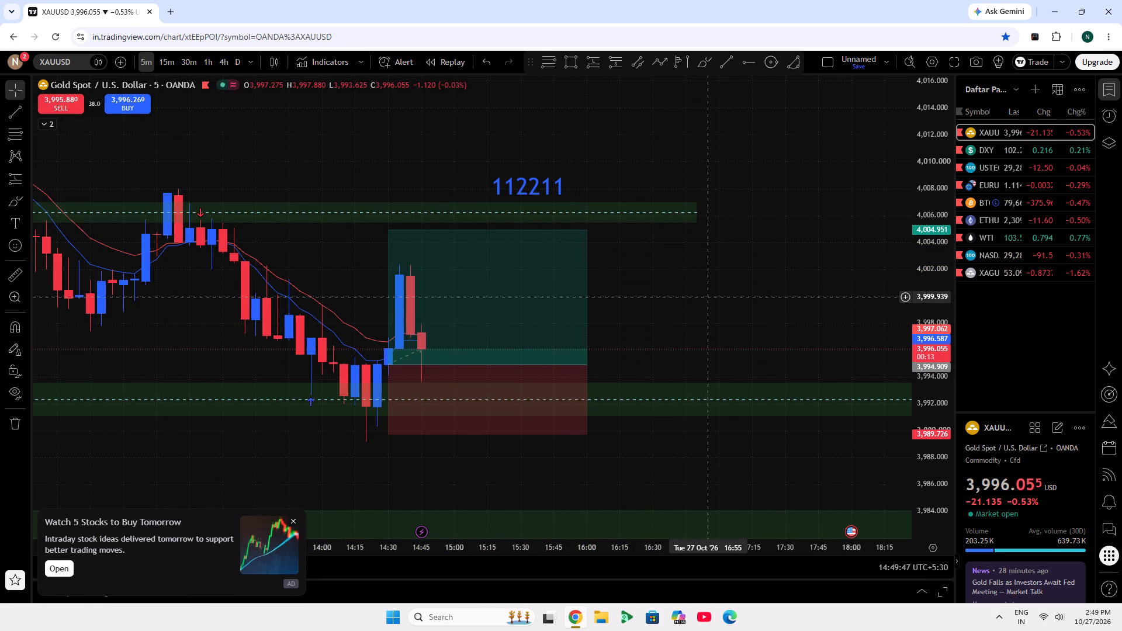
scroll(704, 297, "down", 4)
scroll(957, 360, "down", 10)
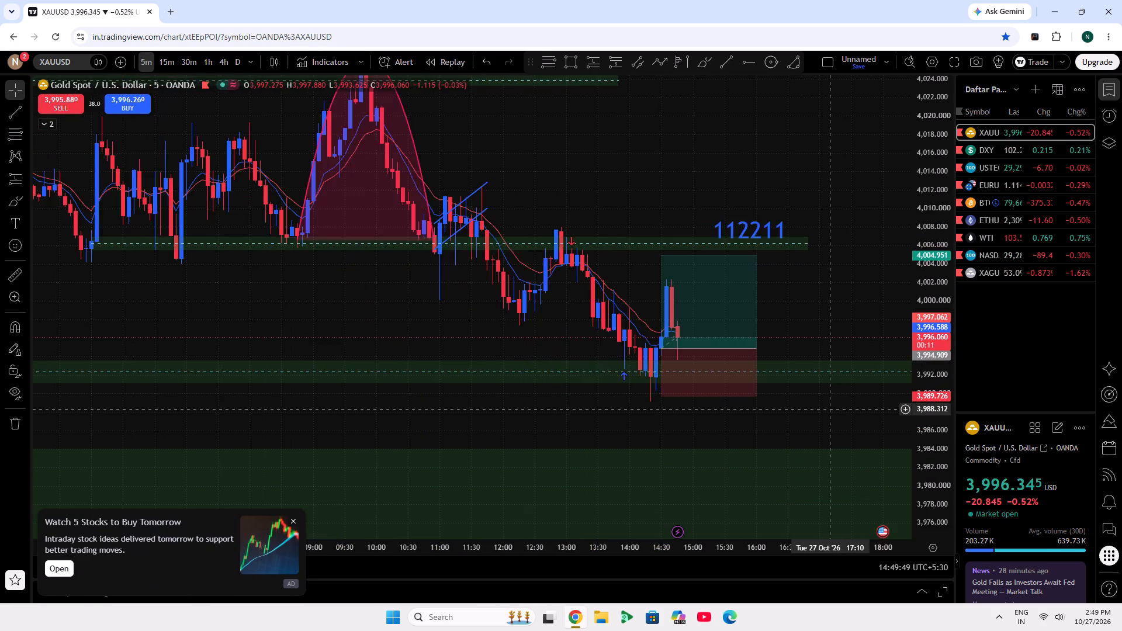
scroll(881, 486, "up", 5)
scroll(927, 459, "up", 7)
left_click_drag(839, 368, 920, 384)
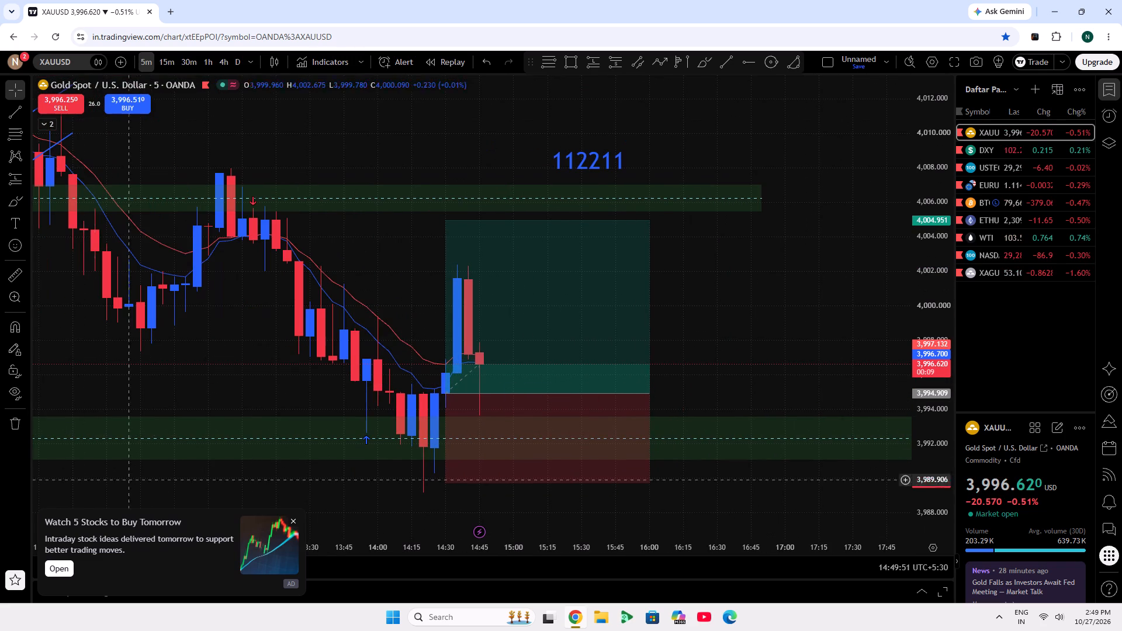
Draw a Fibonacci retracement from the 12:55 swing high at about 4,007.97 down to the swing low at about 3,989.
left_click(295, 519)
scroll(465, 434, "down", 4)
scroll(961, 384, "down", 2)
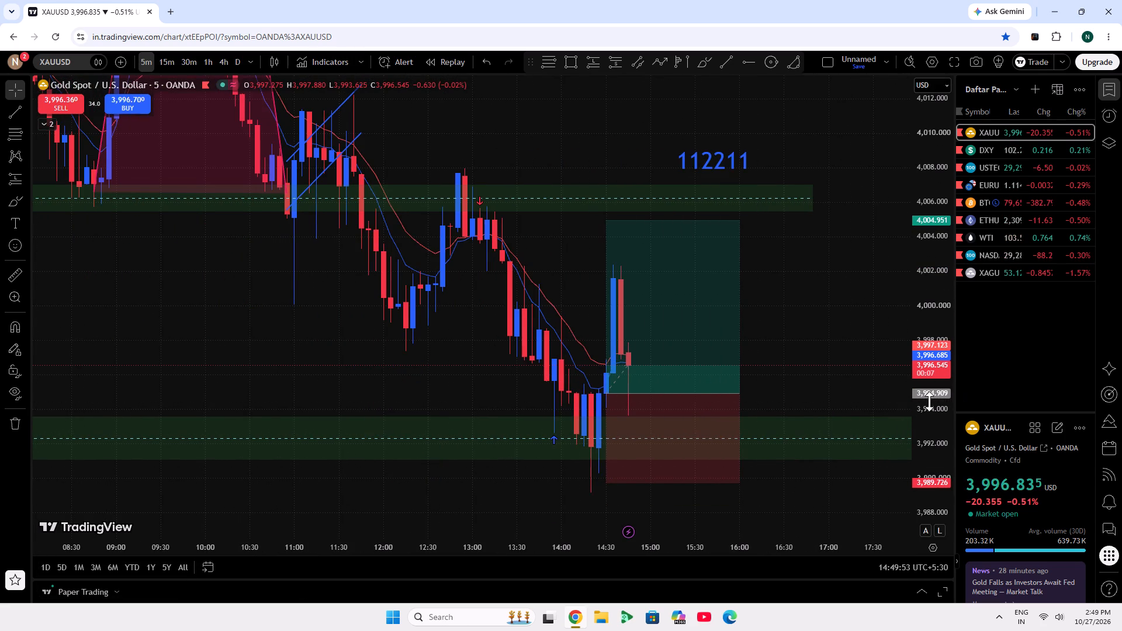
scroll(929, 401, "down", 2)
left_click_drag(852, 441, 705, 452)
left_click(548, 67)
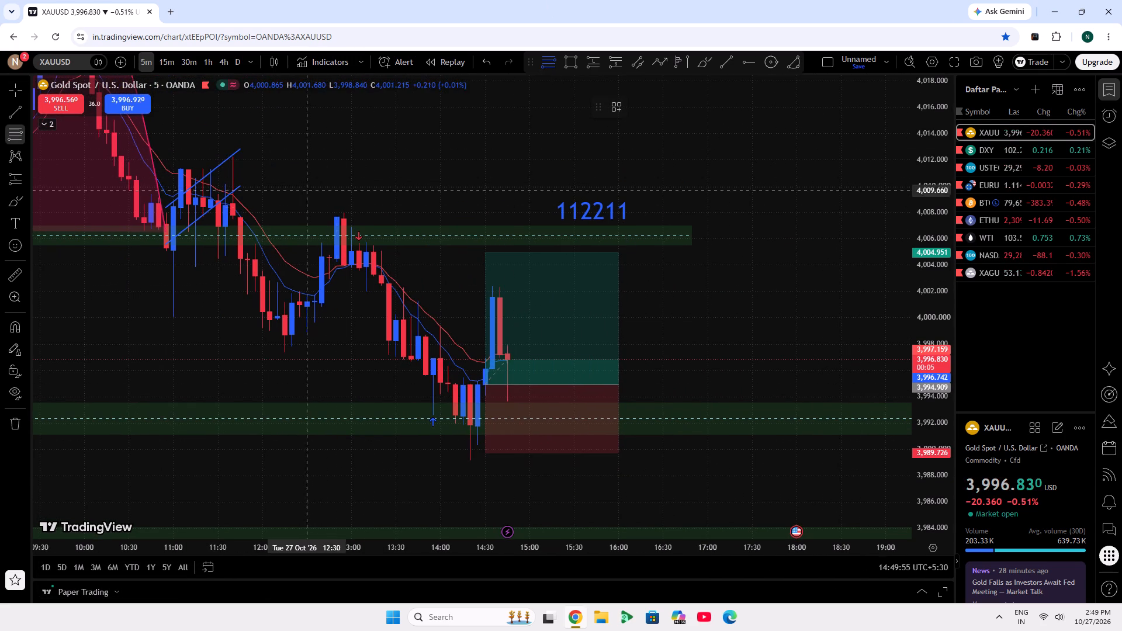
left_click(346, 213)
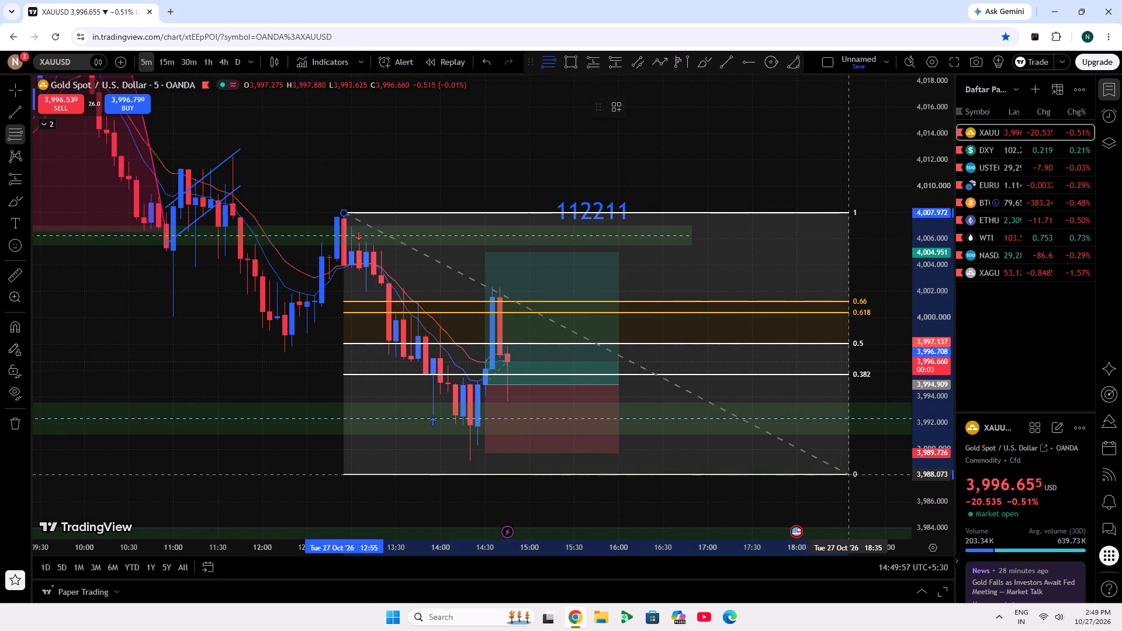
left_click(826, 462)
Delete the long position from the chart.
left_click_drag(756, 480, 685, 468)
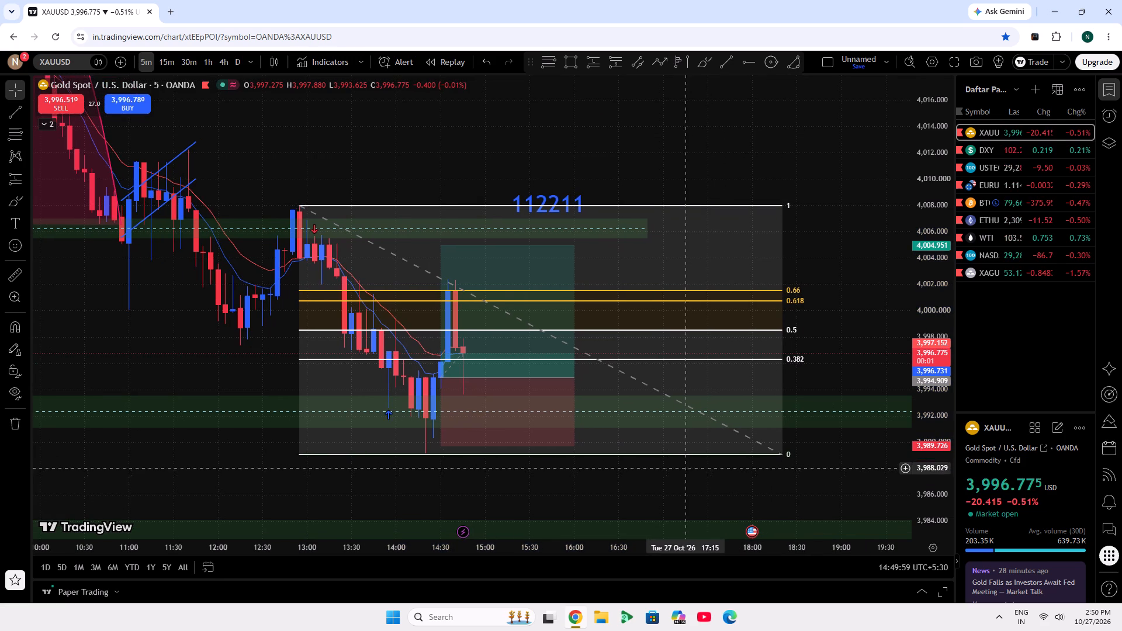
left_click(534, 261)
left_click(795, 116)
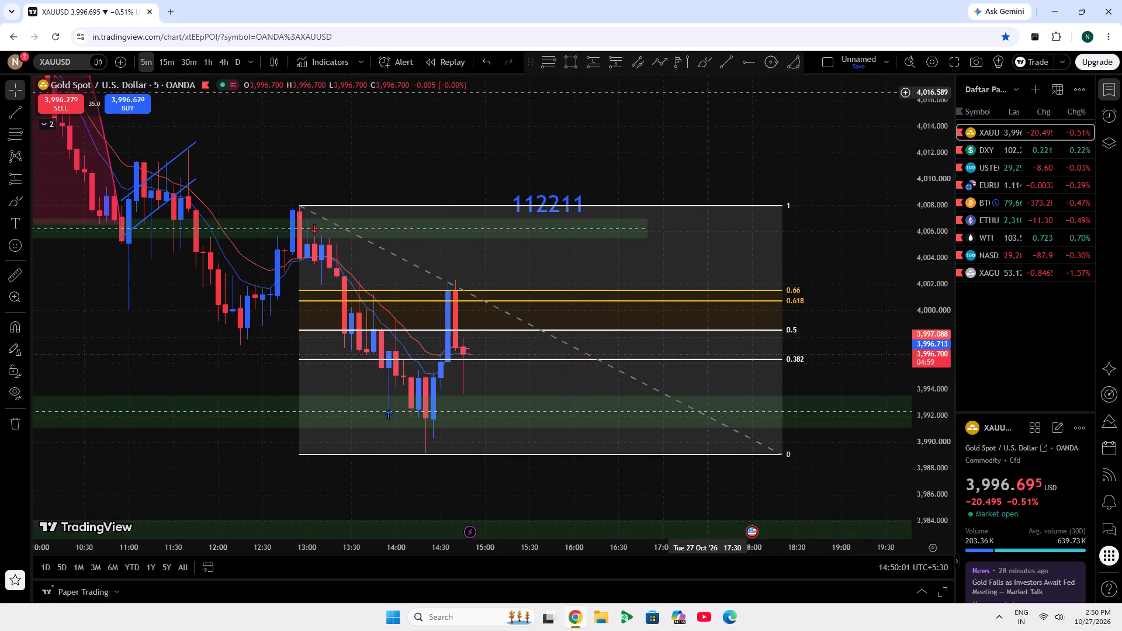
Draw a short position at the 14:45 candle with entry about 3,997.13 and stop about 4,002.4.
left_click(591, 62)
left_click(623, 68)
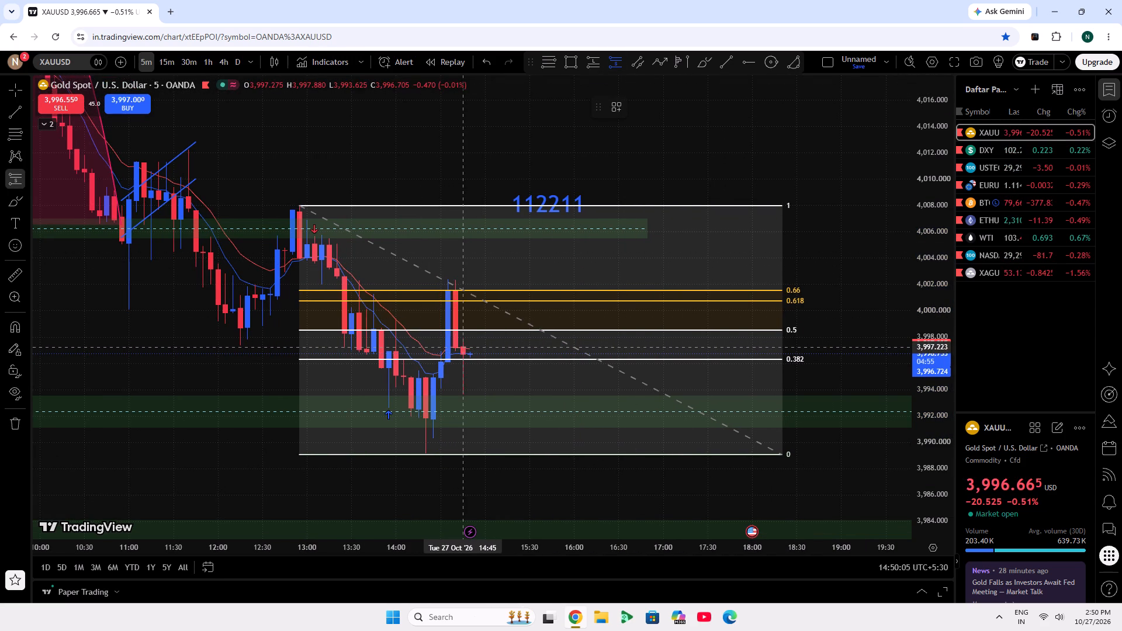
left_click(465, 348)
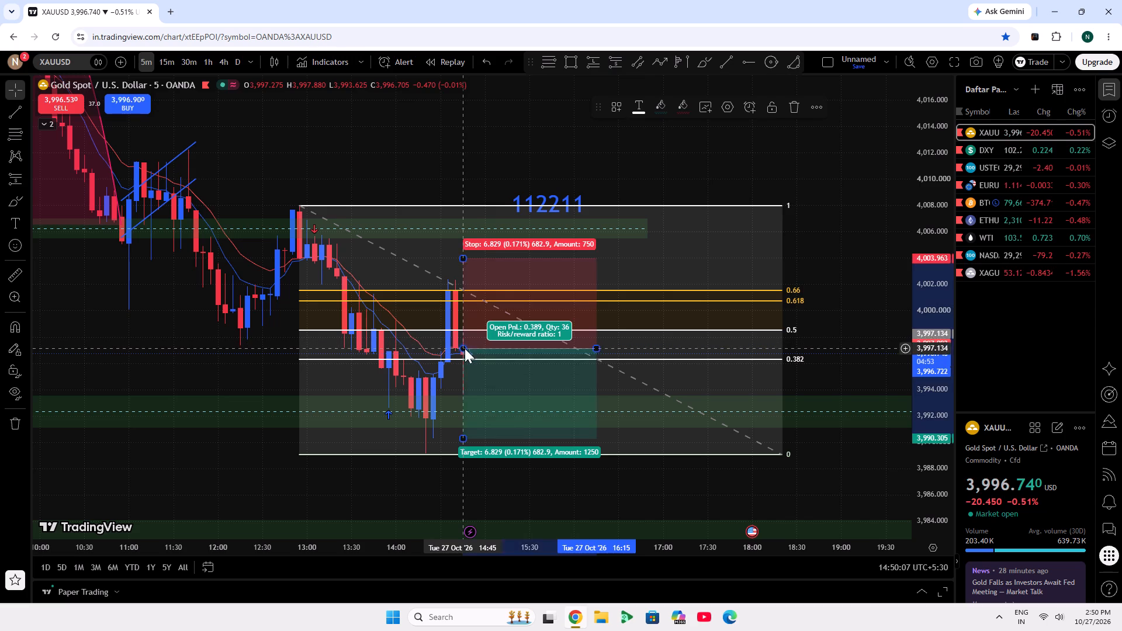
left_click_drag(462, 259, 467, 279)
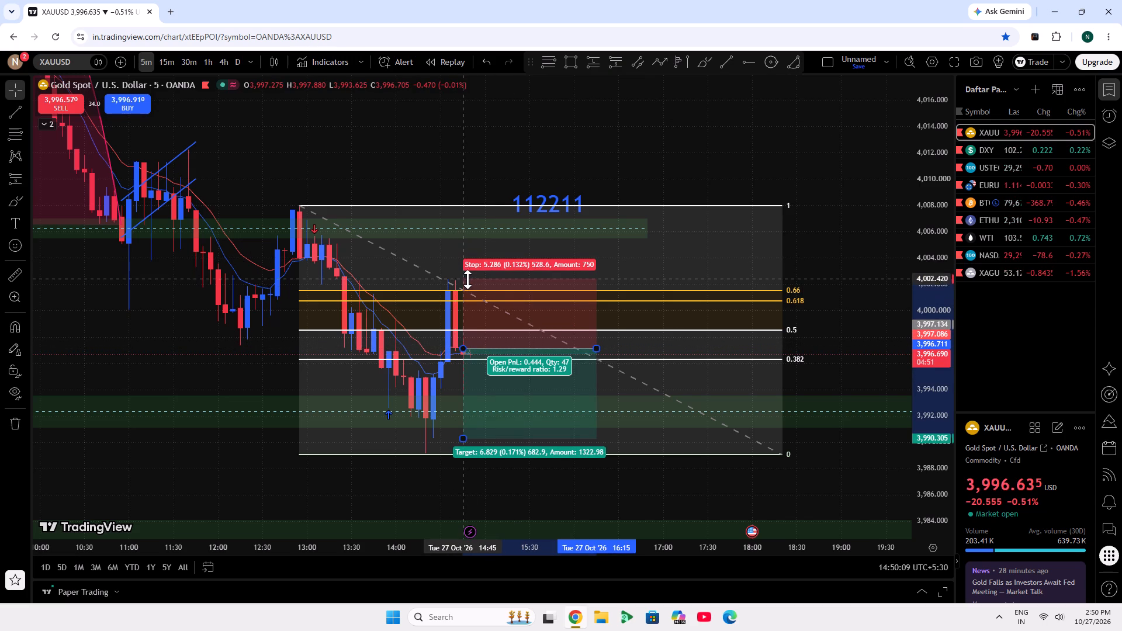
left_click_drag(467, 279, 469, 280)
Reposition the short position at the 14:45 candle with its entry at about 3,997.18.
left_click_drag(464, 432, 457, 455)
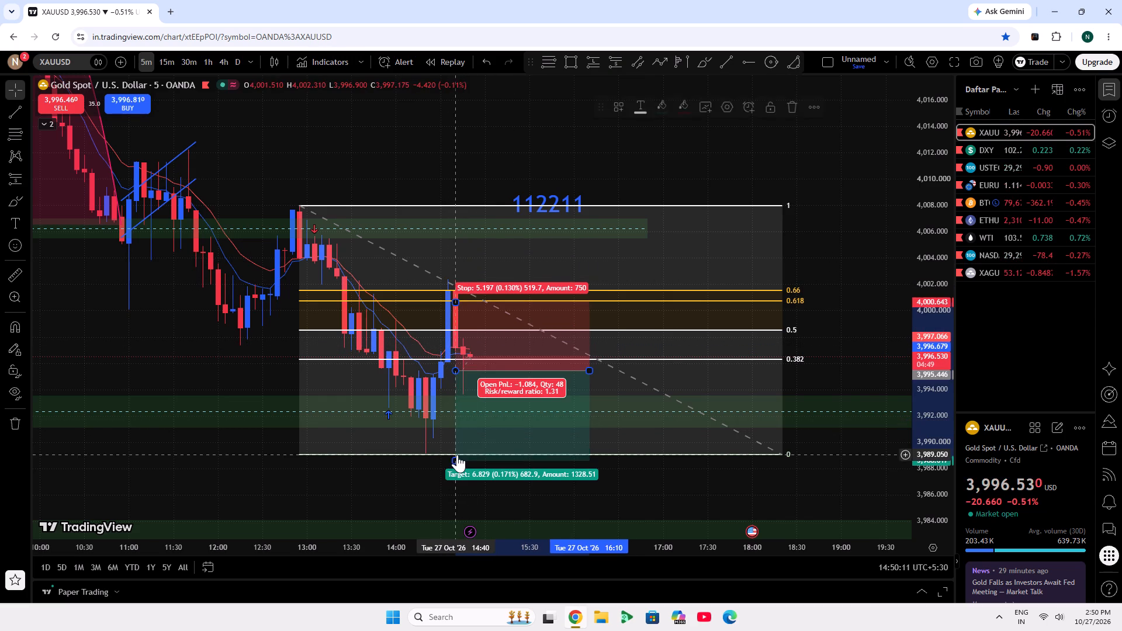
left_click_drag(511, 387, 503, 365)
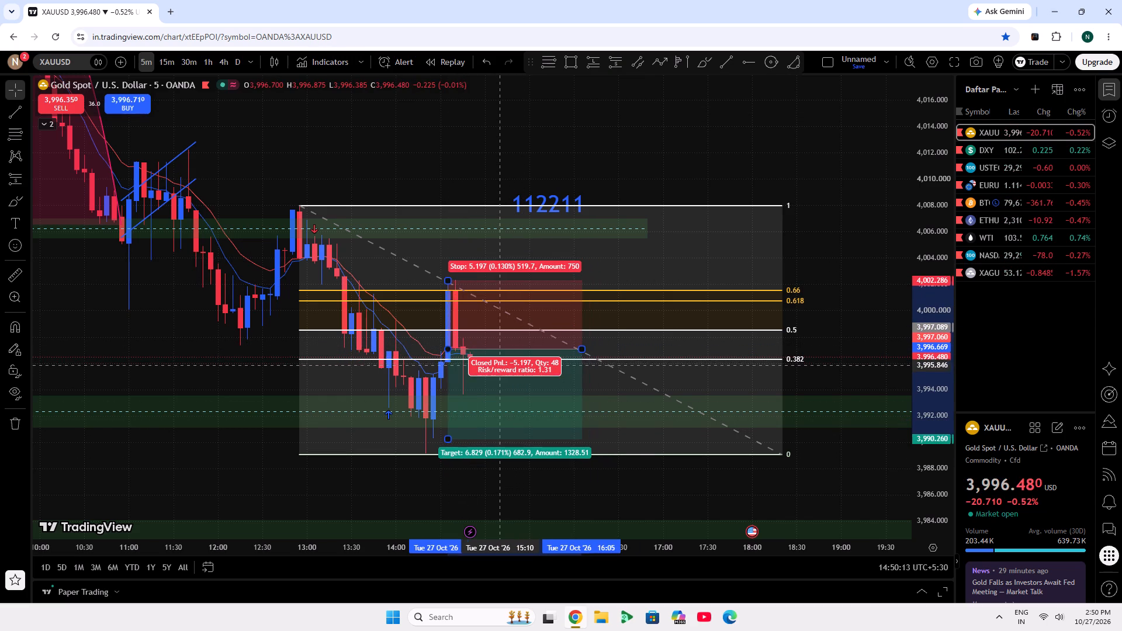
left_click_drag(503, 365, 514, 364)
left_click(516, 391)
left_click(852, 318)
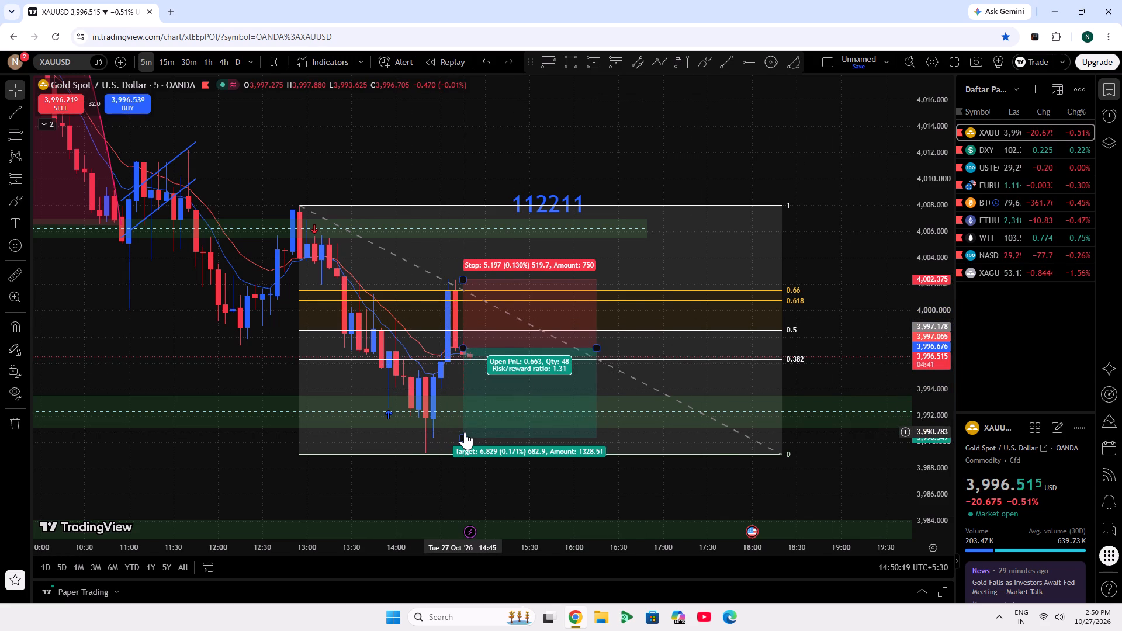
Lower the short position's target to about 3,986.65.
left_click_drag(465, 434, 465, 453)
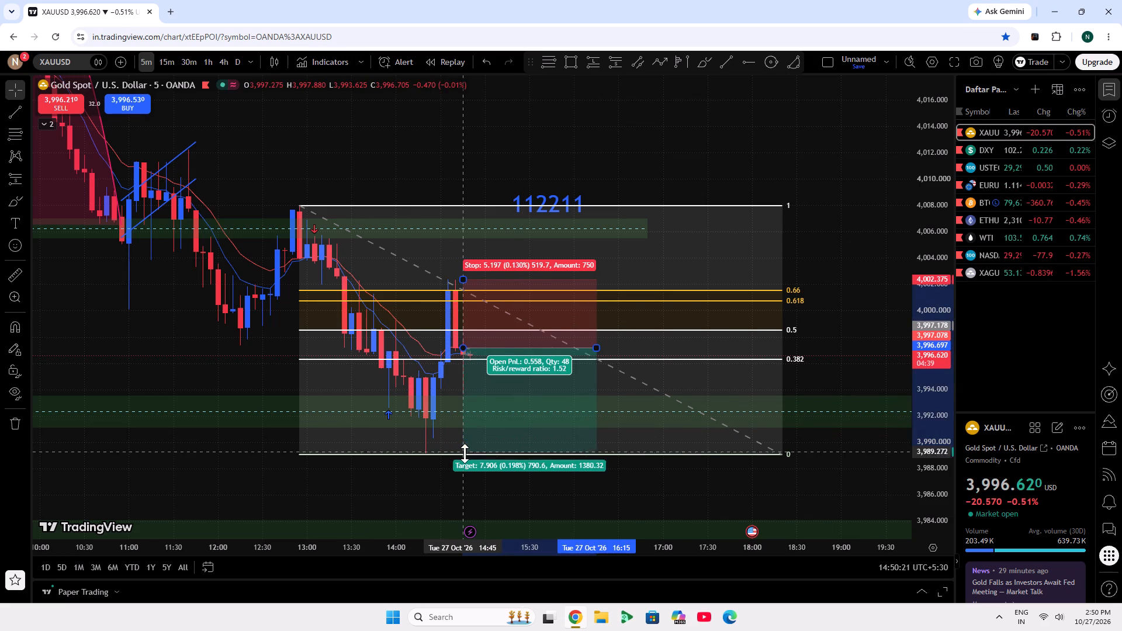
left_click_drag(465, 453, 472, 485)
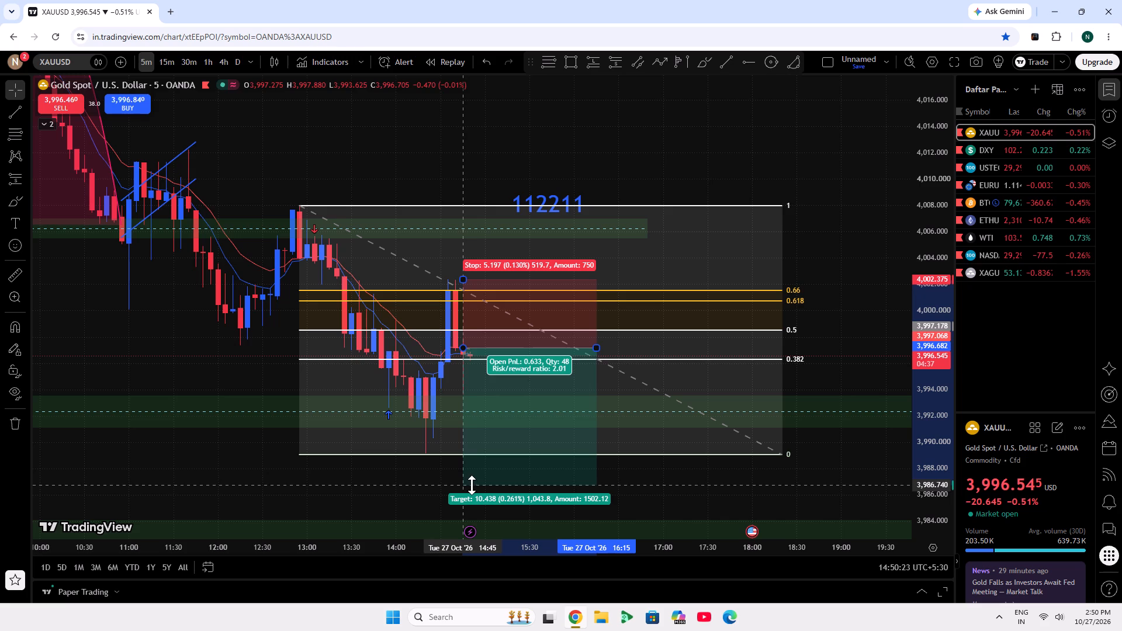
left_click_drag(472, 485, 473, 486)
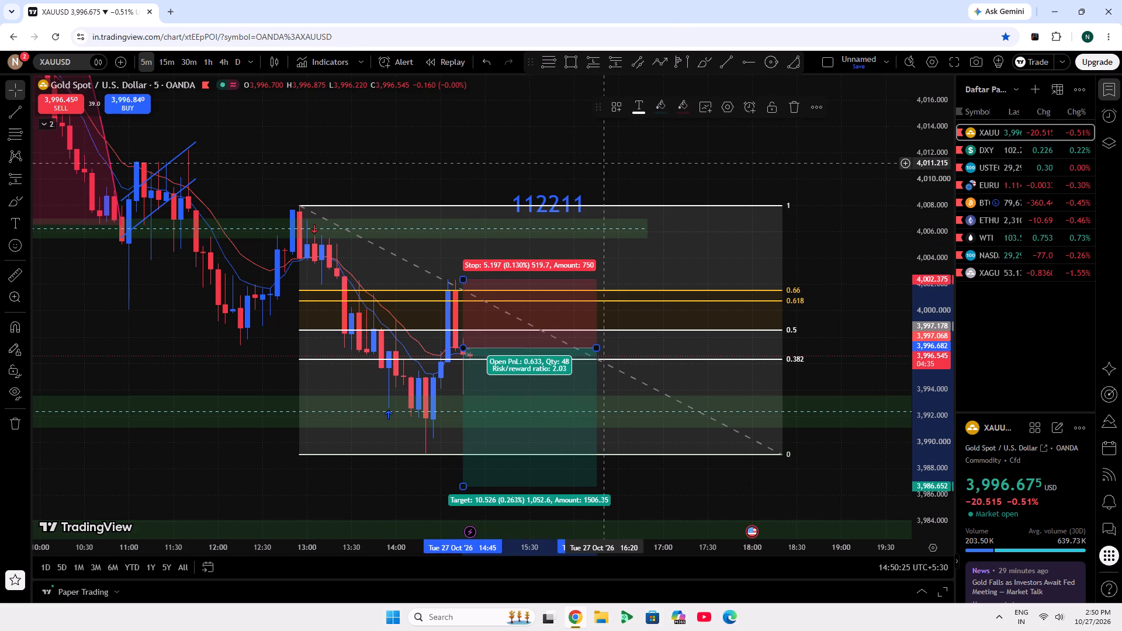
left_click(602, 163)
Delete the magenta filled arc drawn over the price peak between 08:45 and 10:55.
scroll(563, 173, "down", 10)
scroll(933, 282, "down", 6)
scroll(784, 439, "up", 6)
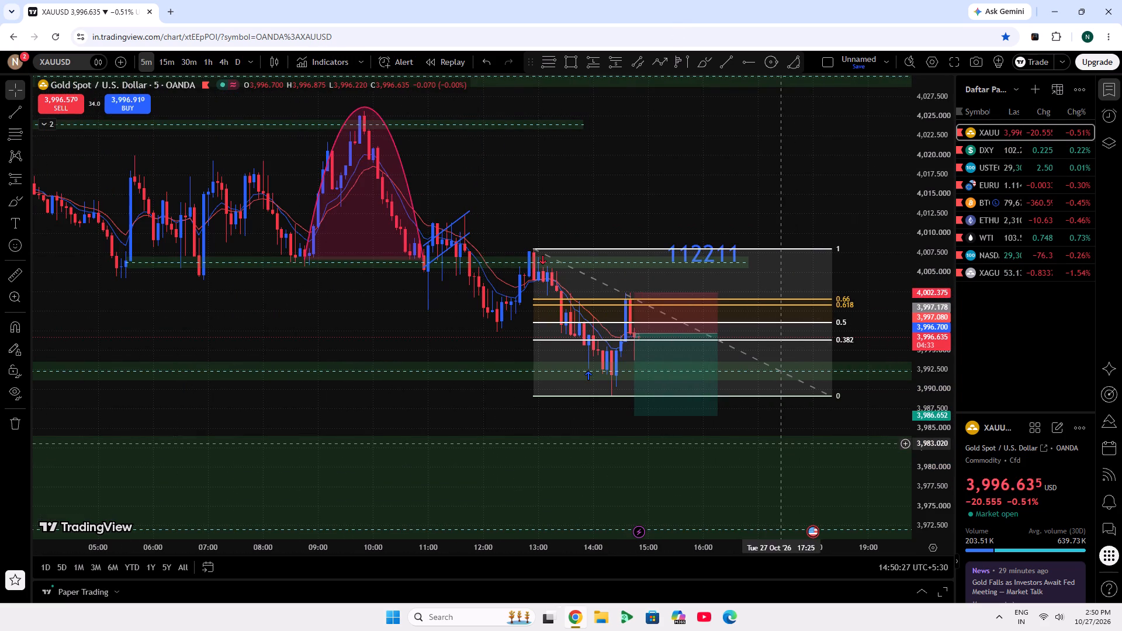
left_click(343, 254)
left_click(369, 259)
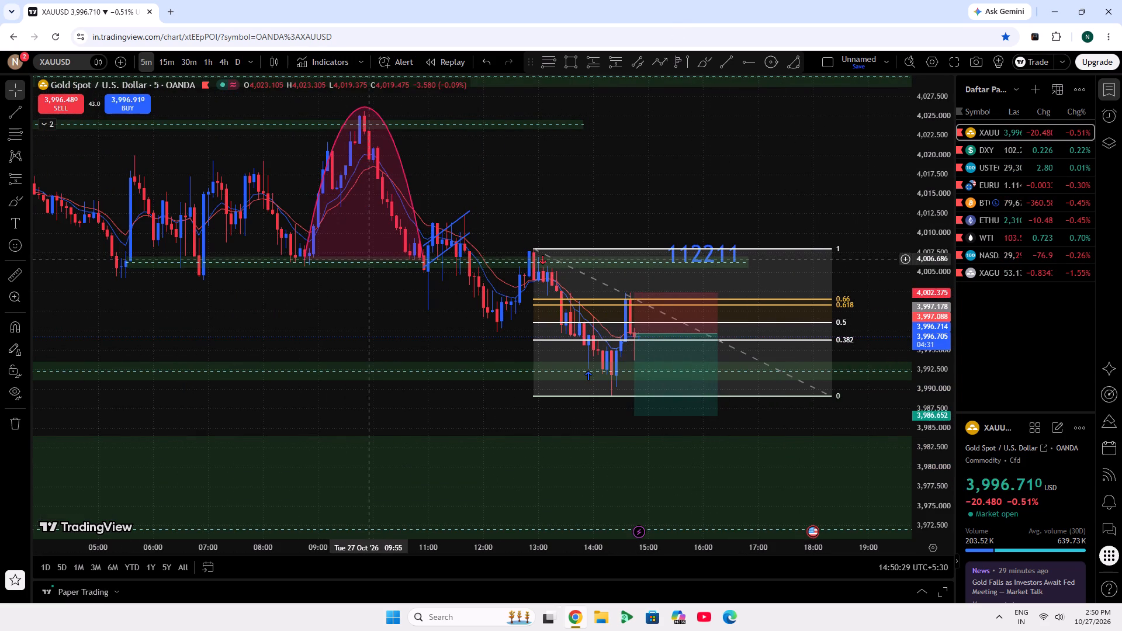
left_click(415, 207)
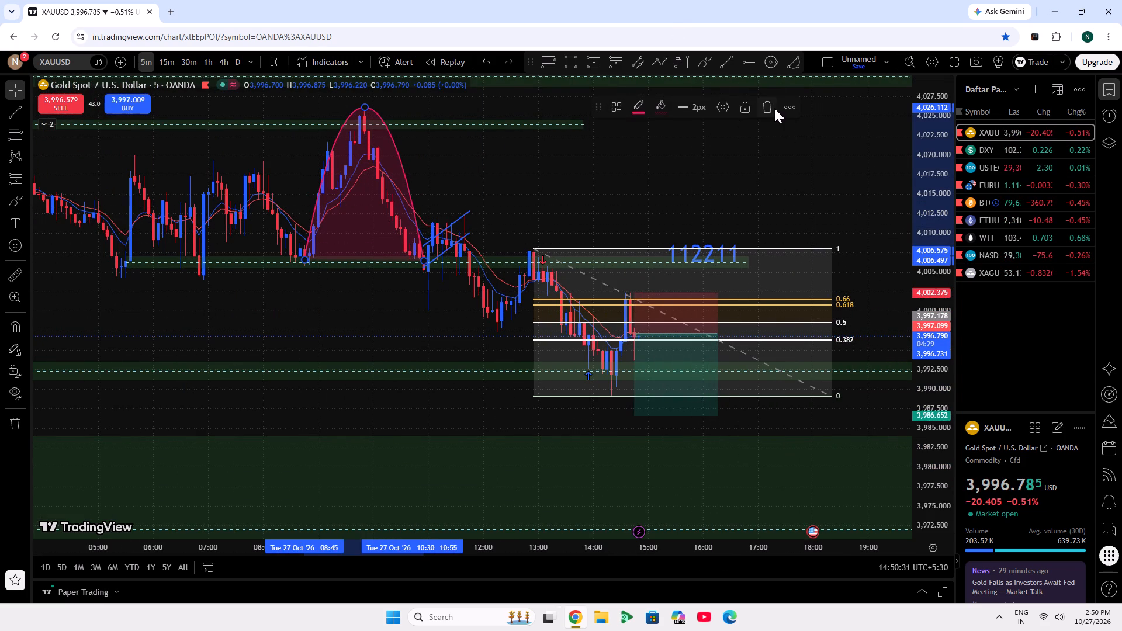
left_click(774, 108)
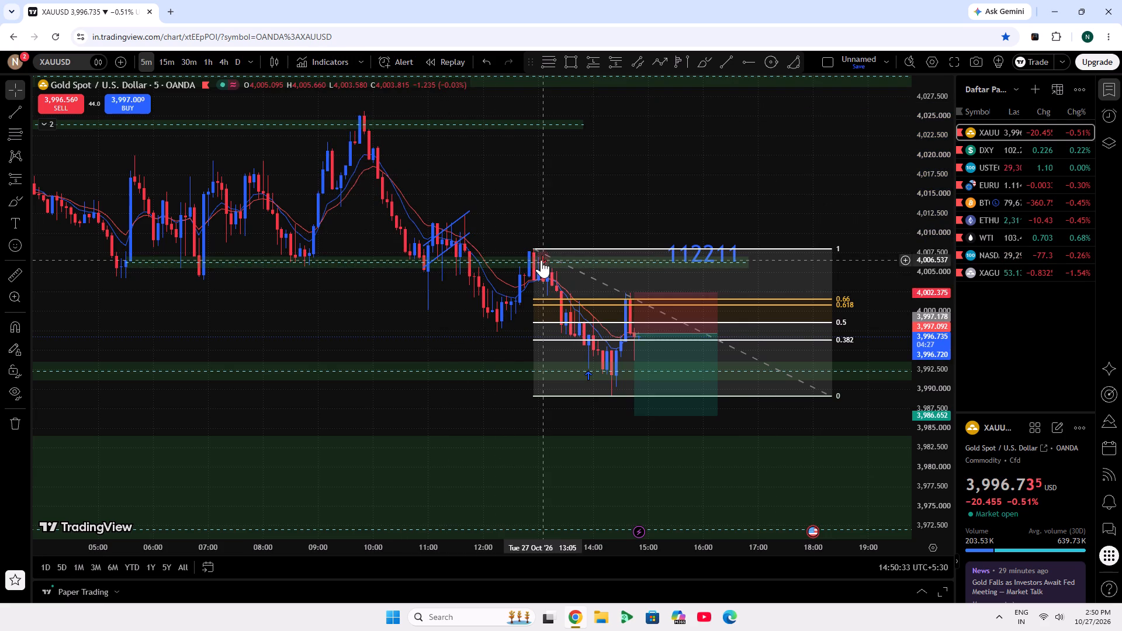
Remove all unlocked drawings from the chart in one go, including the Fibonacci retracement and the short position.
left_click(586, 296)
left_click(678, 337)
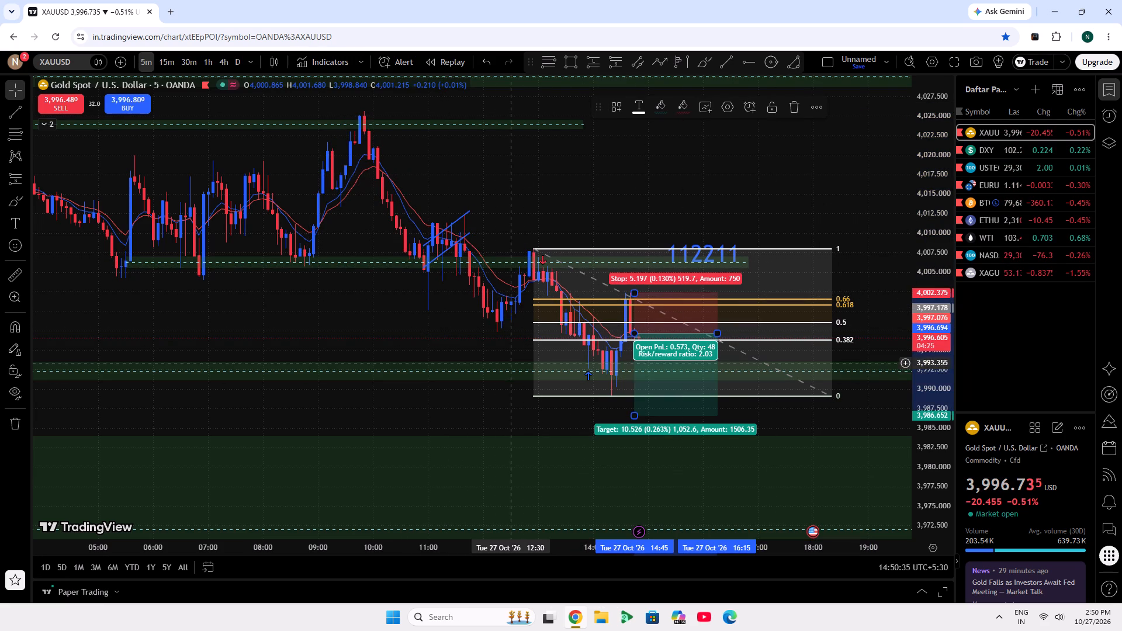
left_click(517, 371)
left_click(507, 256)
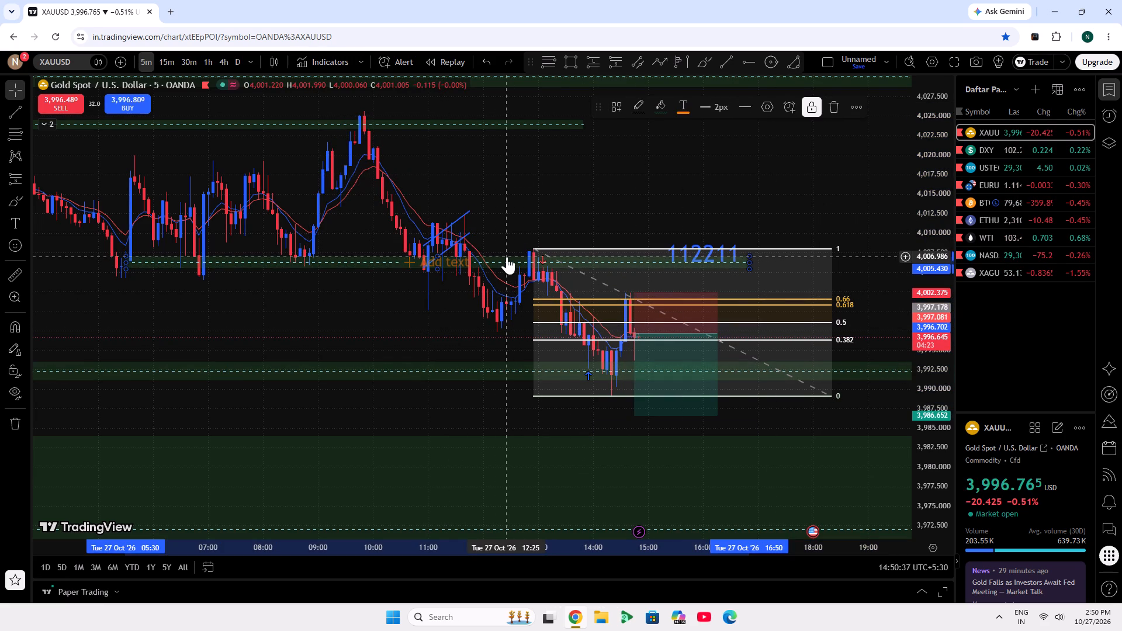
left_click(11, 424)
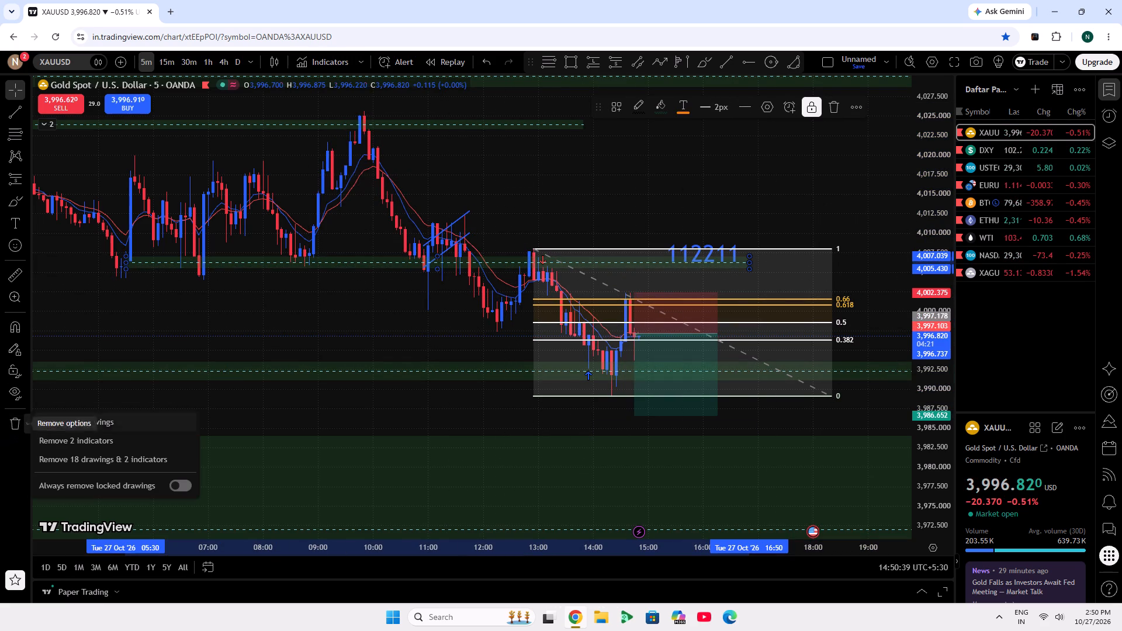
left_click(81, 427)
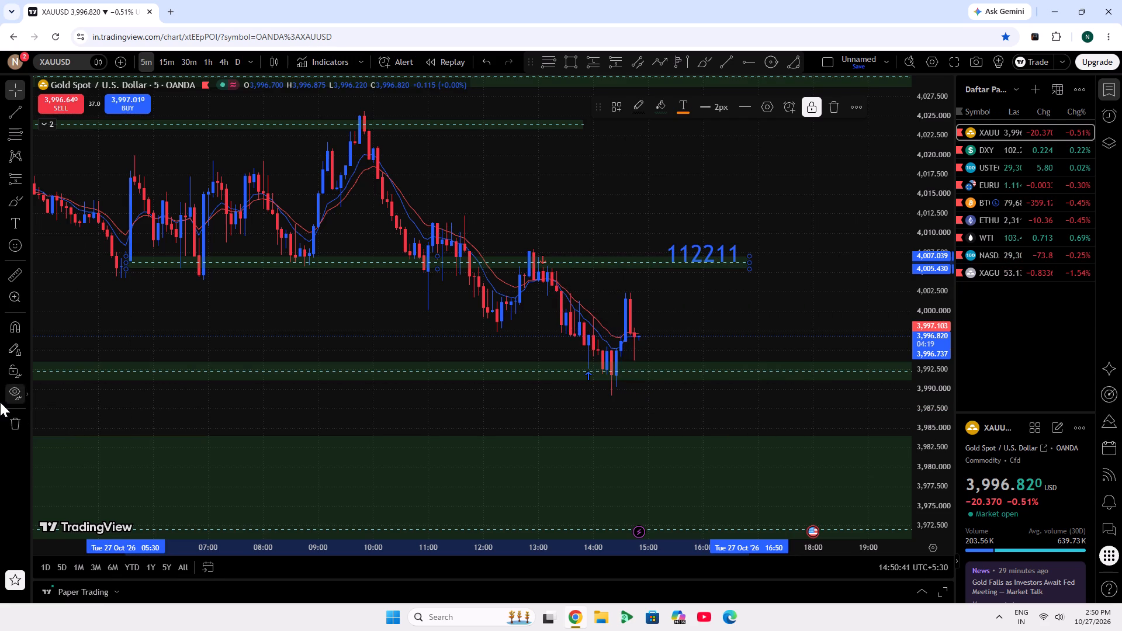
left_click(11, 431)
left_click(266, 327)
Unlock the 112211 text label, move it up to about 4,020.28 near 16:25, and lock it again.
scroll(266, 327, "down", 6)
scroll(1090, 285, "down", 7)
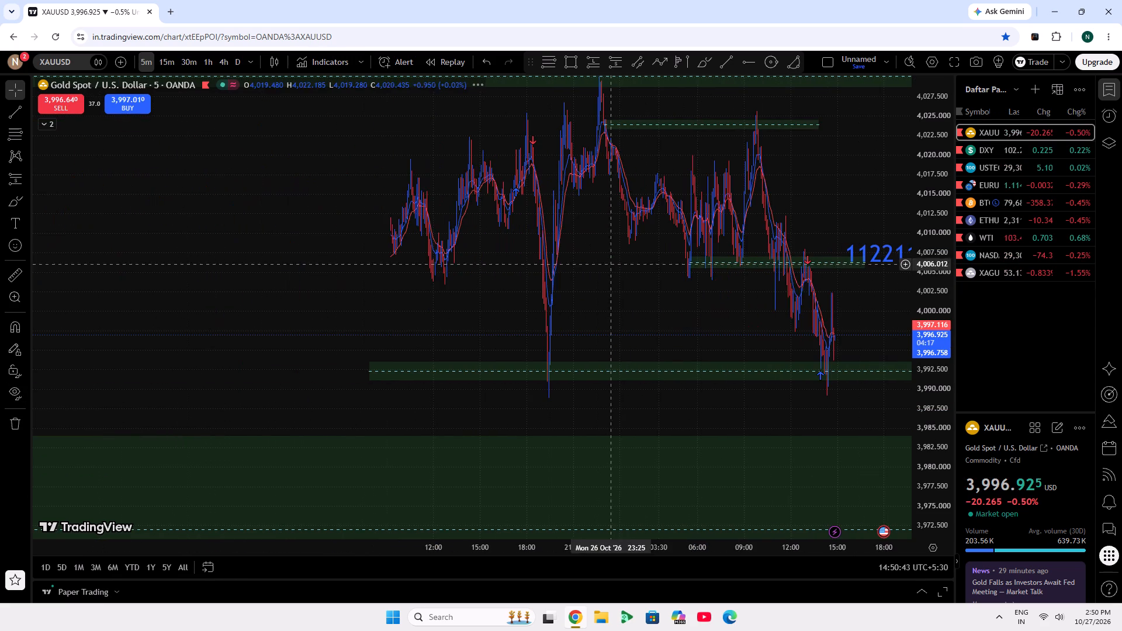
scroll(957, 282, "down", 6)
scroll(732, 372, "up", 13)
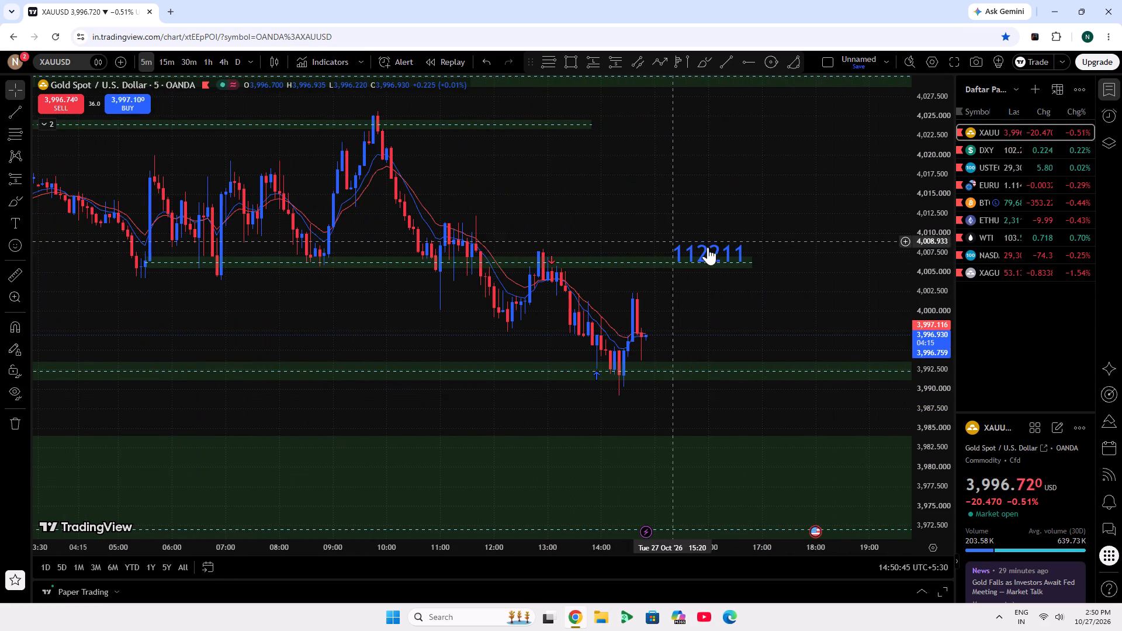
left_click(737, 248)
left_click(707, 105)
left_click_drag(747, 246, 773, 196)
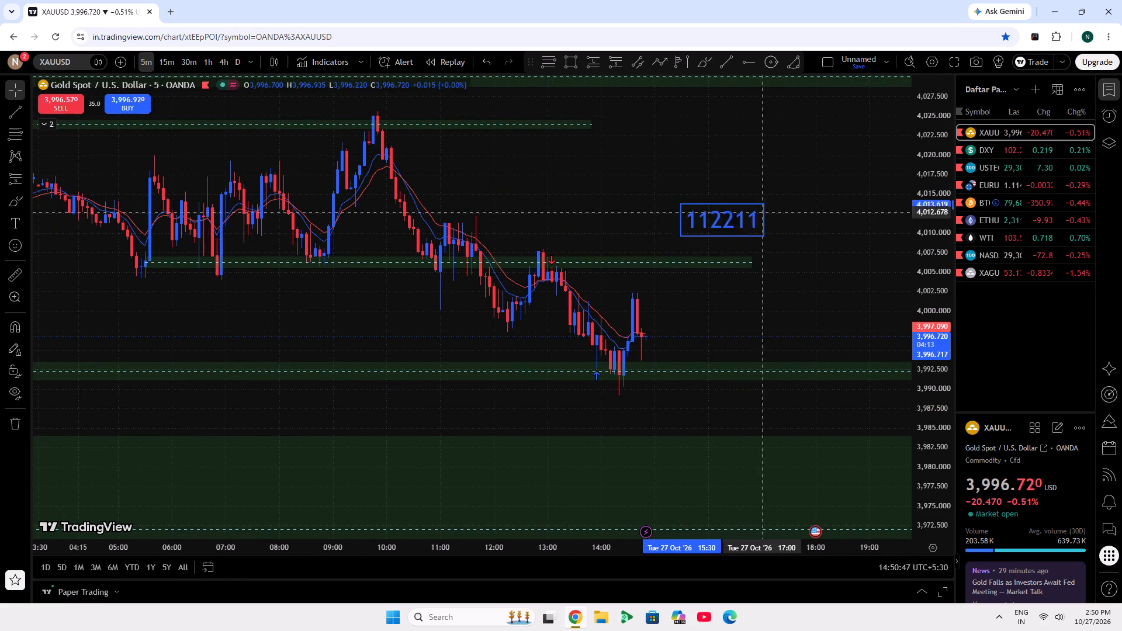
left_click_drag(773, 196, 813, 160)
left_click(715, 109)
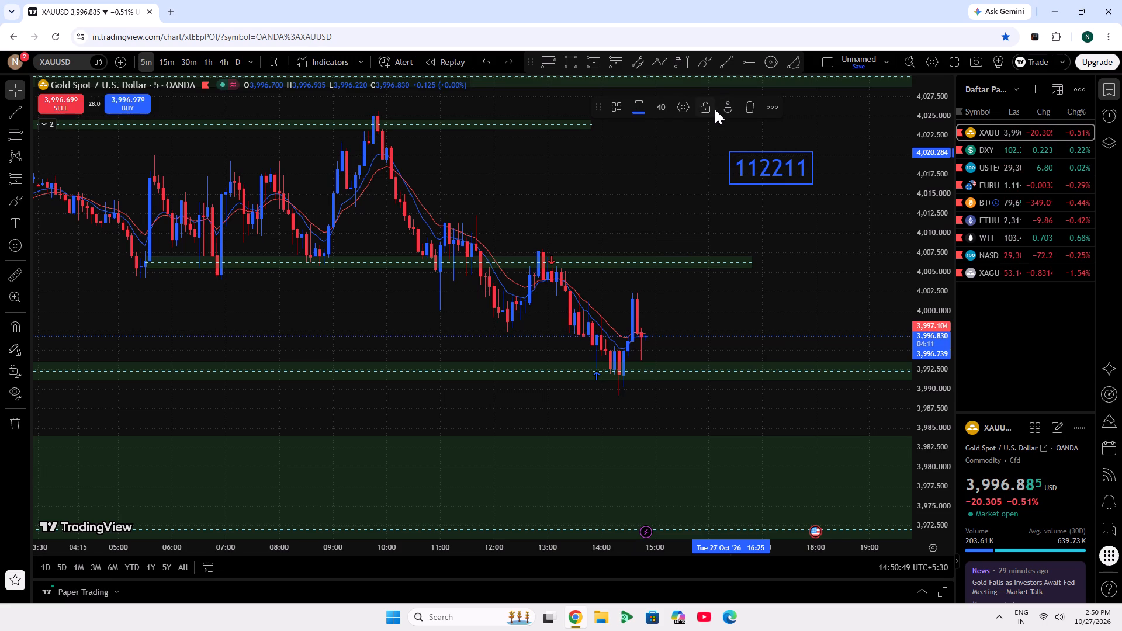
Examine the recent price action between the green zones on the 5-minute chart.
double_click(948, 337)
scroll(732, 353, "up", 5)
scroll(732, 353, "down", 3)
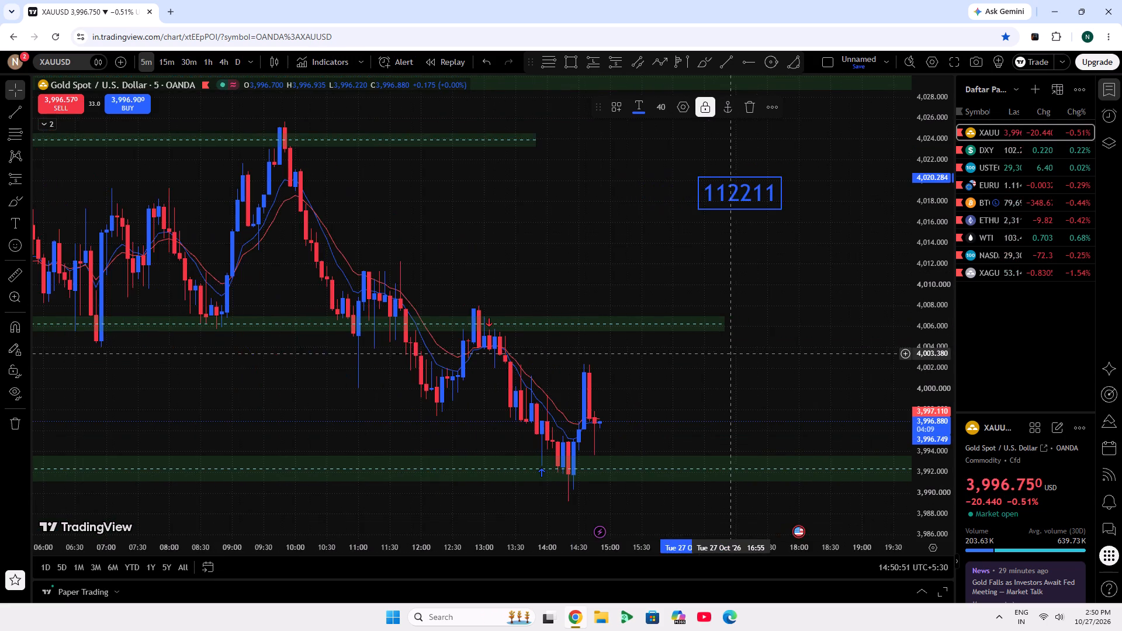
left_click_drag(836, 289, 589, 232)
scroll(749, 324, "down", 5)
scroll(948, 355, "down", 2)
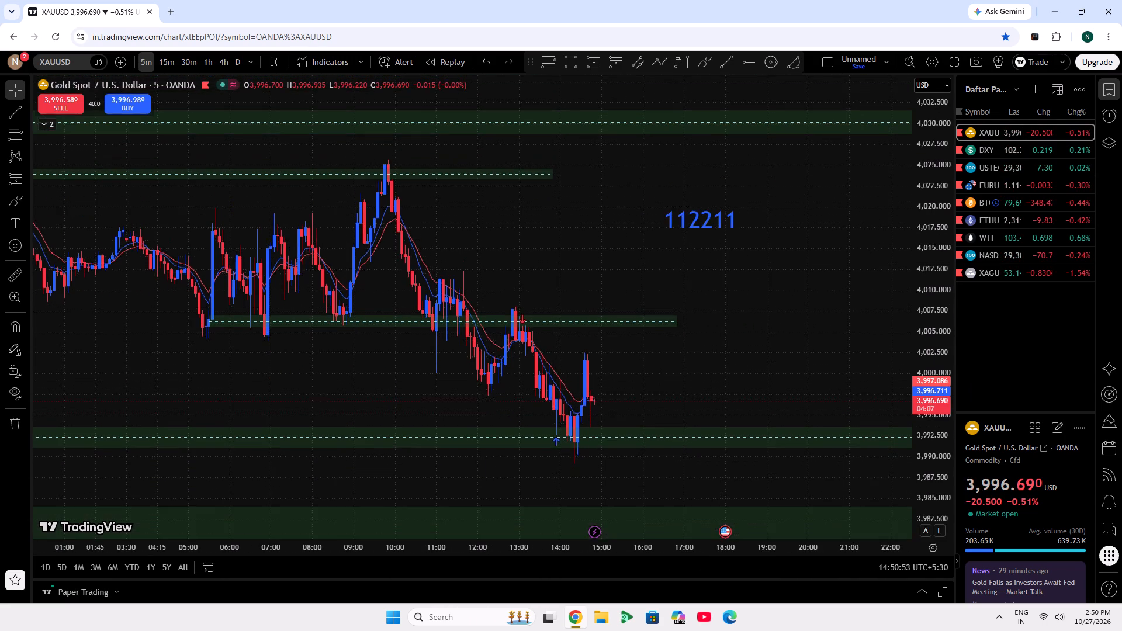
scroll(599, 460, "up", 5)
left_click_drag(635, 367, 864, 409)
scroll(864, 409, "down", 4)
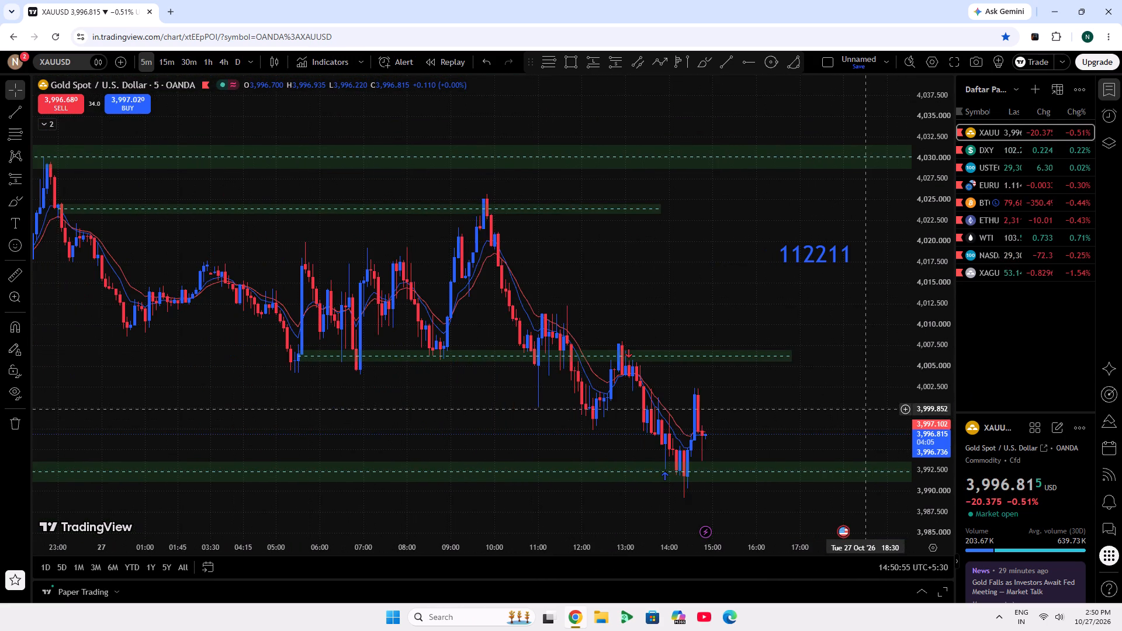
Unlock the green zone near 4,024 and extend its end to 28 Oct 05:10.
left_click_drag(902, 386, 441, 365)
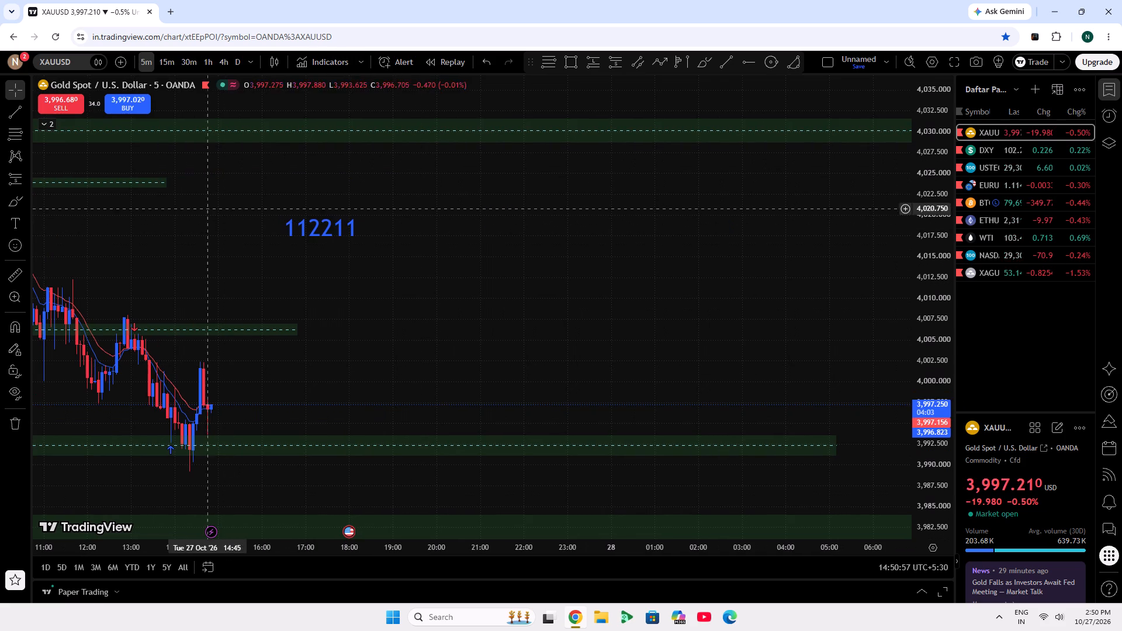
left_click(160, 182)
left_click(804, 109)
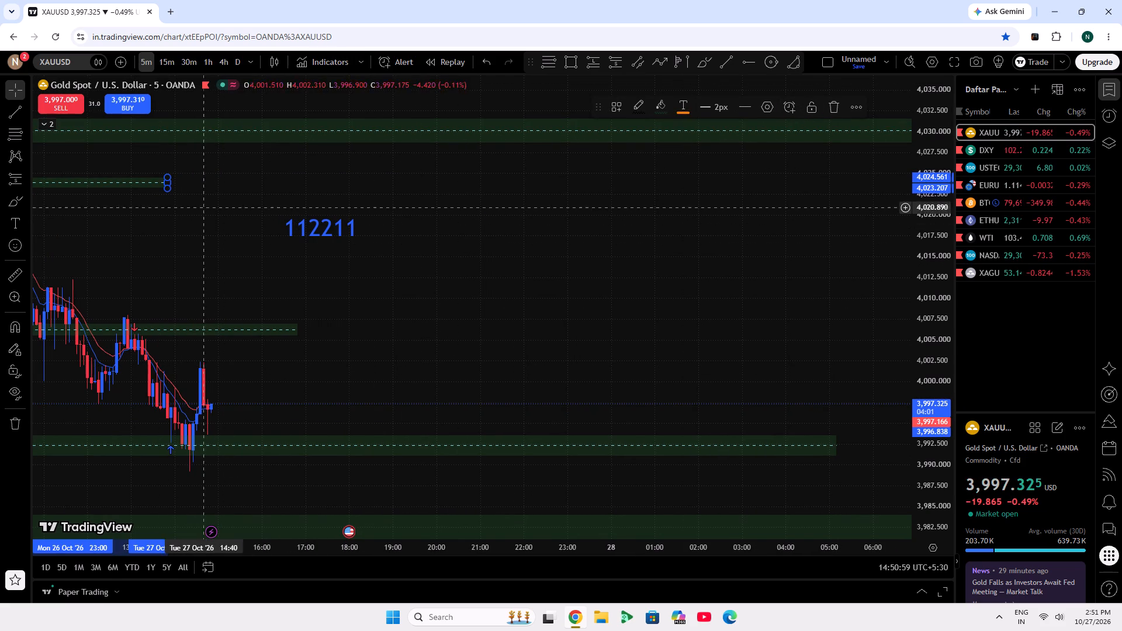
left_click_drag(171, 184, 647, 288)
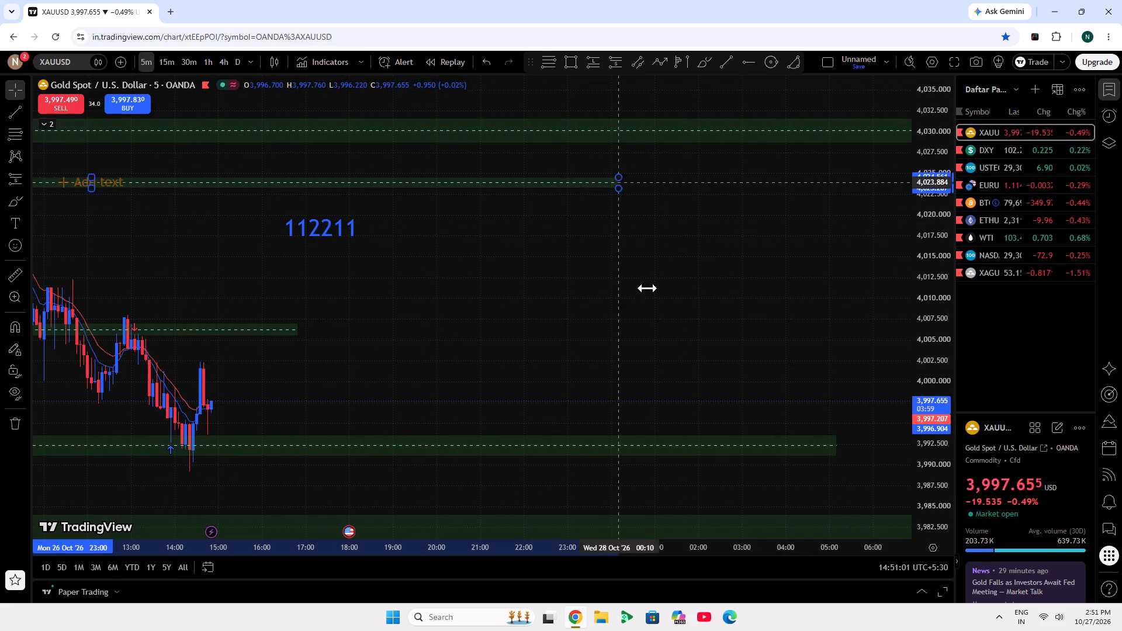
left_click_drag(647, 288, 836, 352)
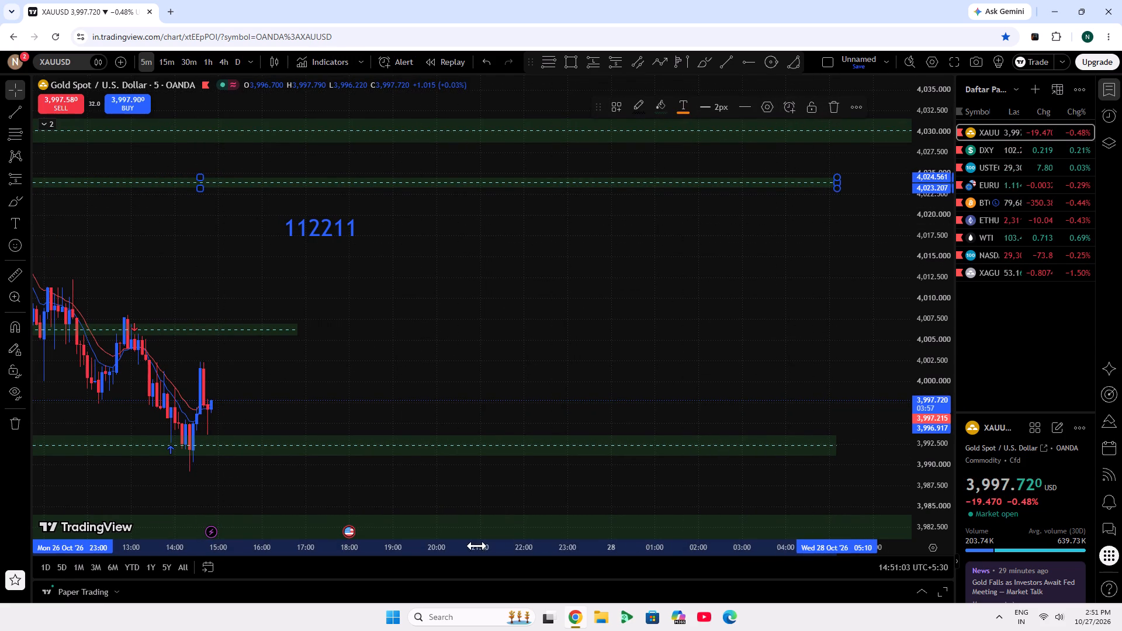
Delete the green zone near 4,024.
scroll(477, 546, "down", 10)
left_click(586, 187)
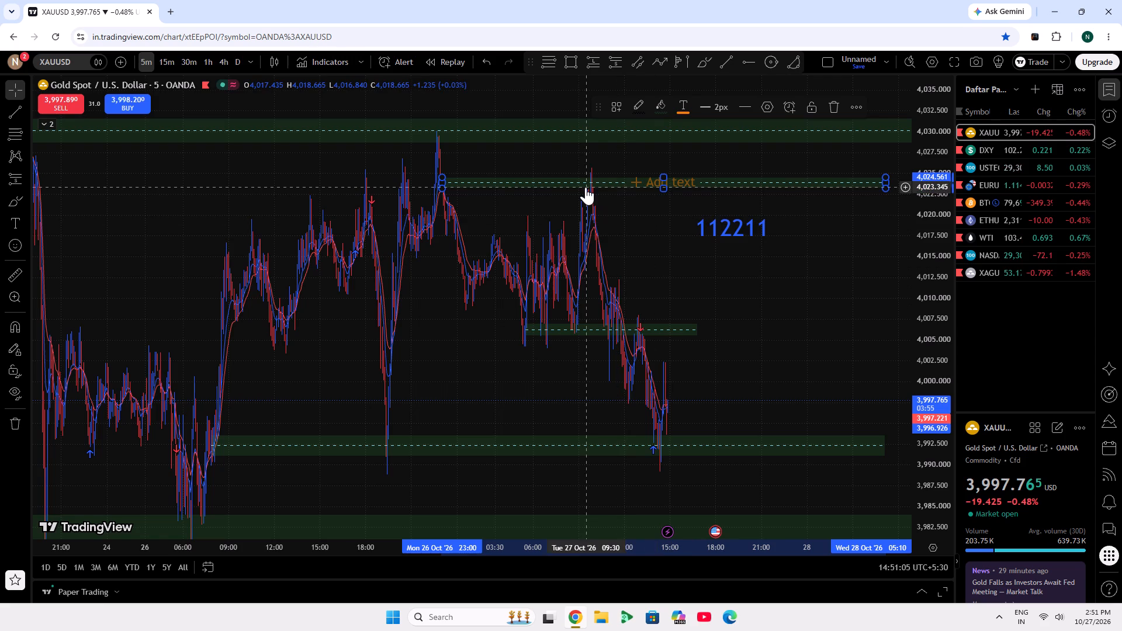
left_click(843, 108)
scroll(589, 270, "up", 5)
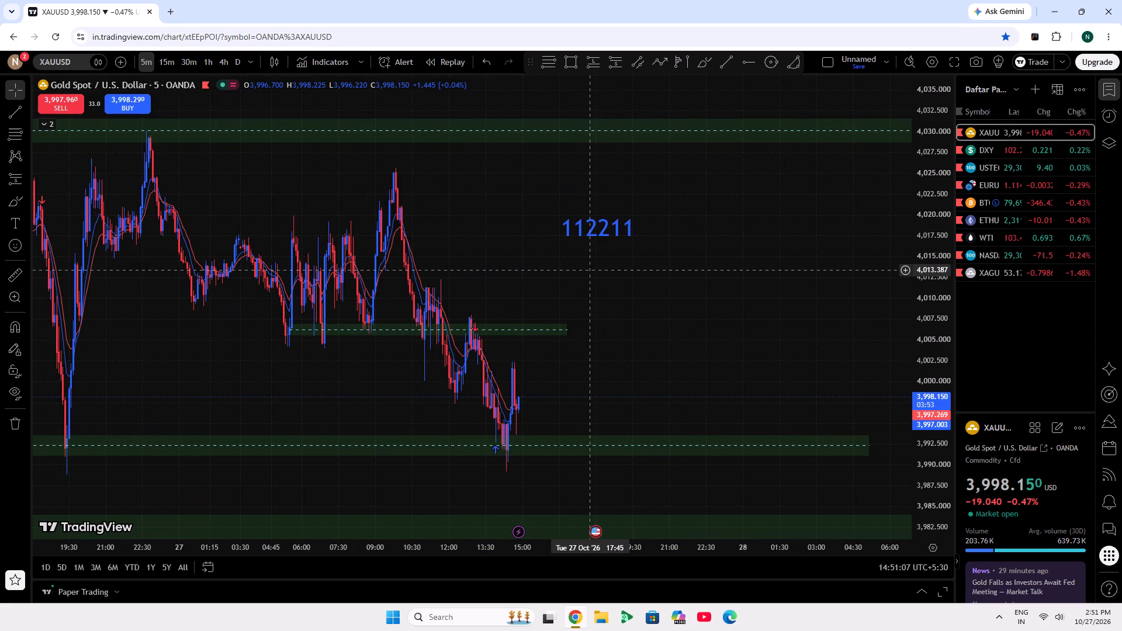
Examine the recent XAUUSD price action between the green zones on the 5-minute chart, from the wider swings to the latest candles.
scroll(589, 270, "up", 1)
scroll(589, 270, "down", 10)
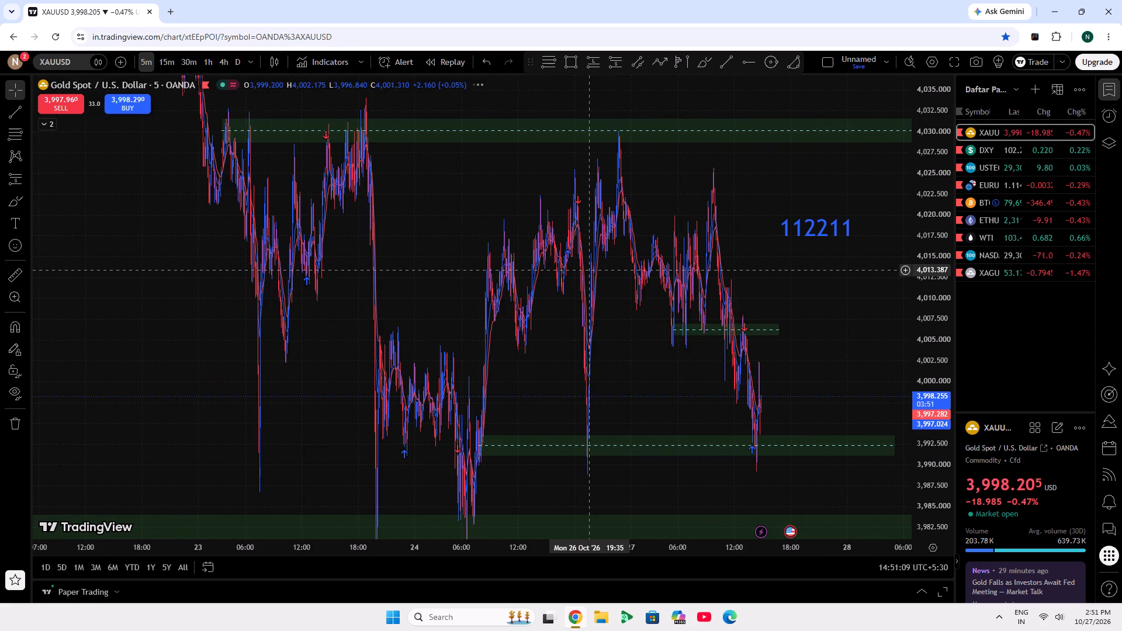
scroll(589, 270, "up", 10)
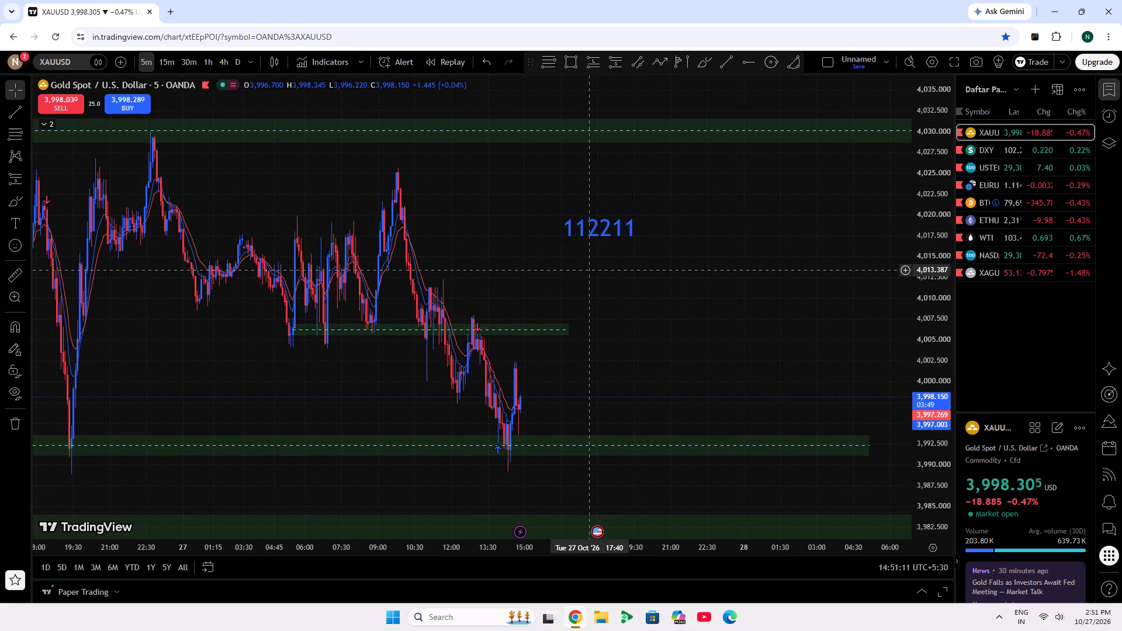
left_click_drag(685, 383, 830, 379)
scroll(833, 391, "up", 2)
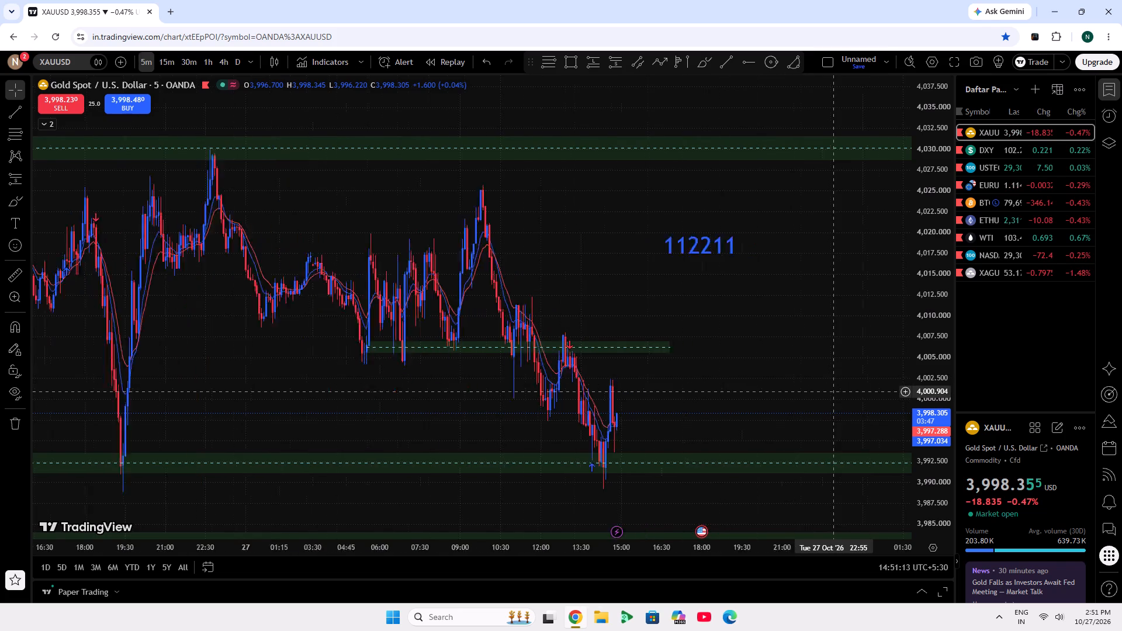
scroll(833, 391, "up", 7)
left_click_drag(714, 369, 980, 337)
scroll(930, 434, "up", 3)
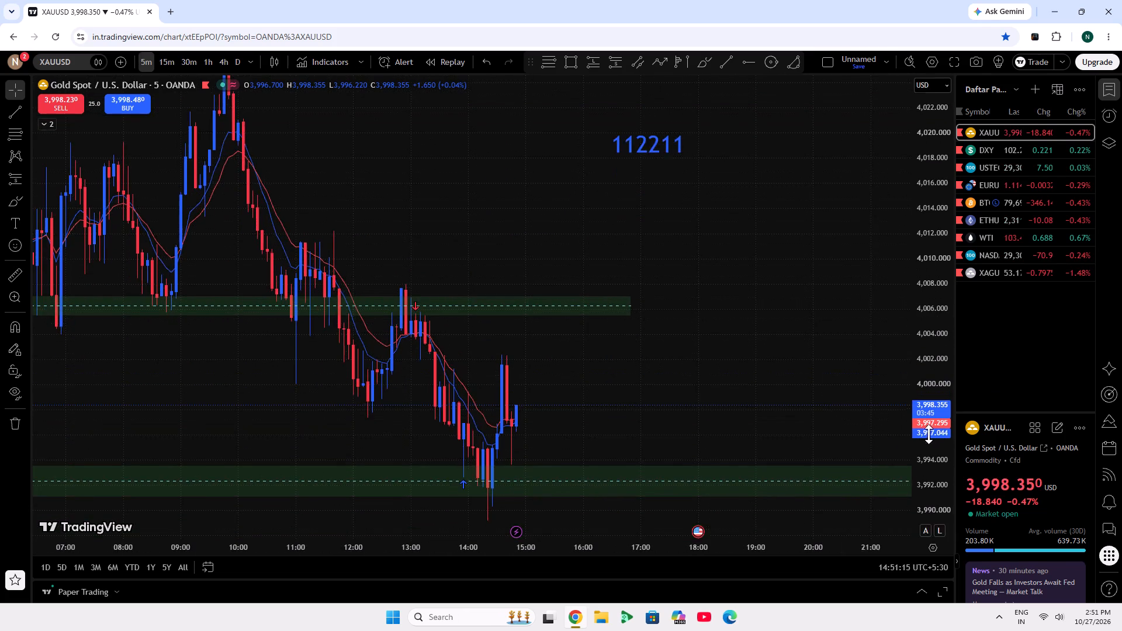
scroll(929, 434, "up", 3)
left_click_drag(677, 420, 830, 341)
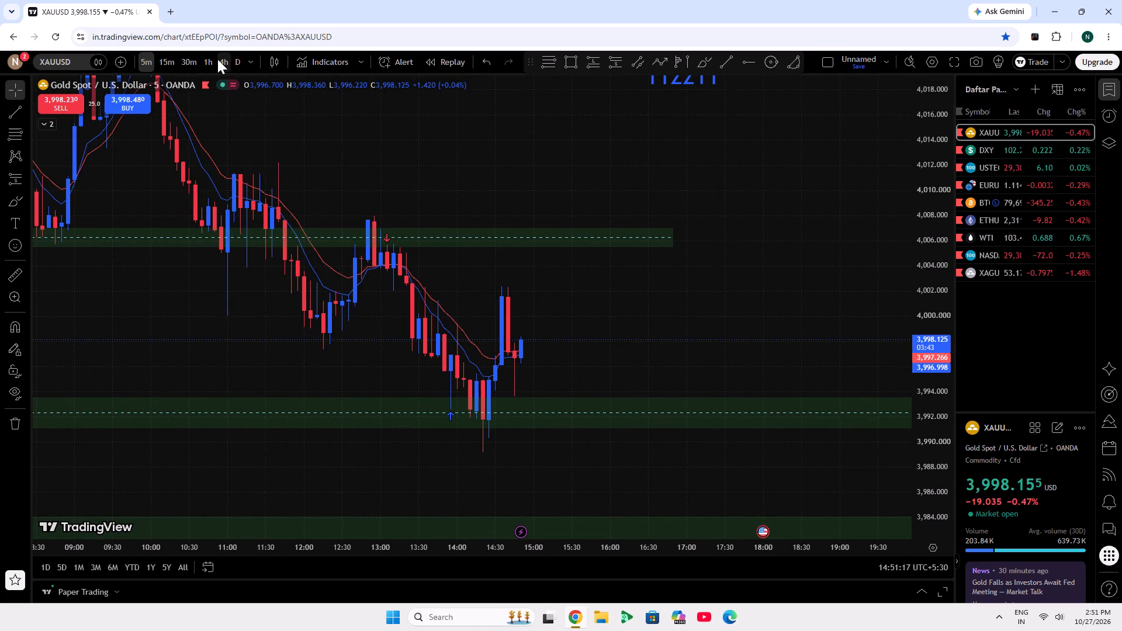
Review XAUUSD on the 4-hour, 1-hour and 15-minute timeframes, comparing the latest price action with the marked zones.
left_click(228, 56)
double_click(953, 244)
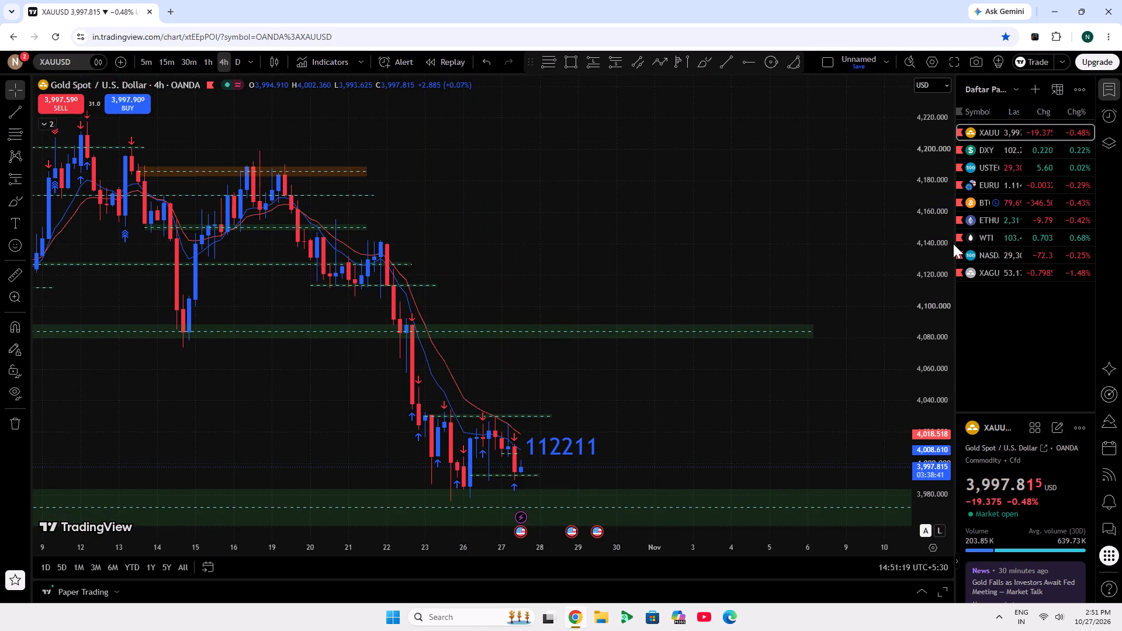
left_click_drag(625, 382, 694, 396)
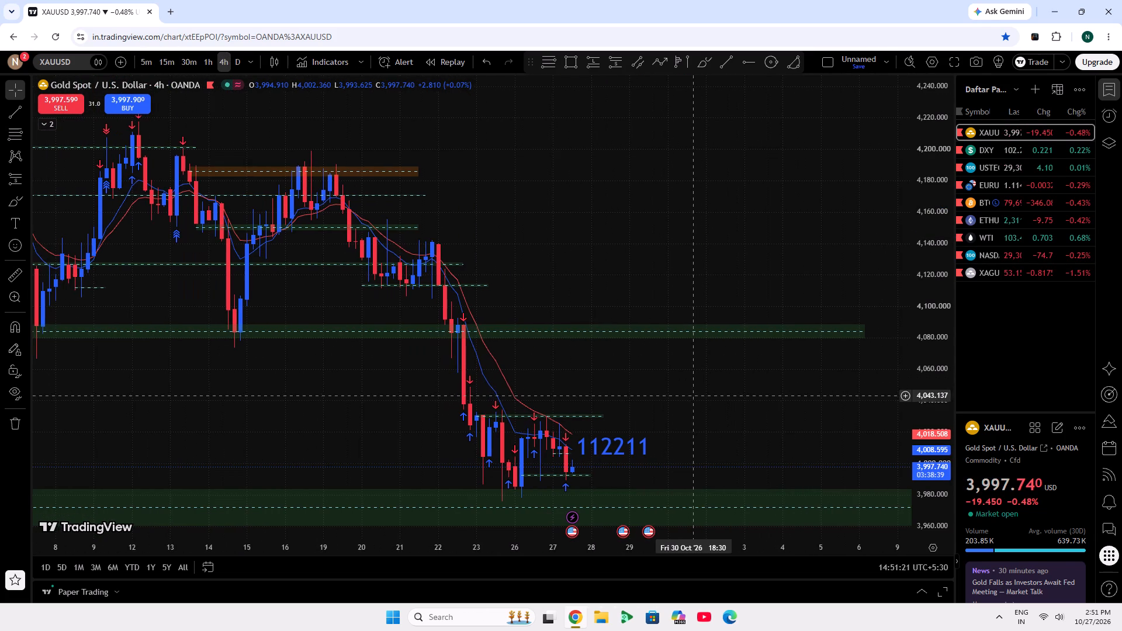
left_click(203, 67)
scroll(482, 296, "down", 2)
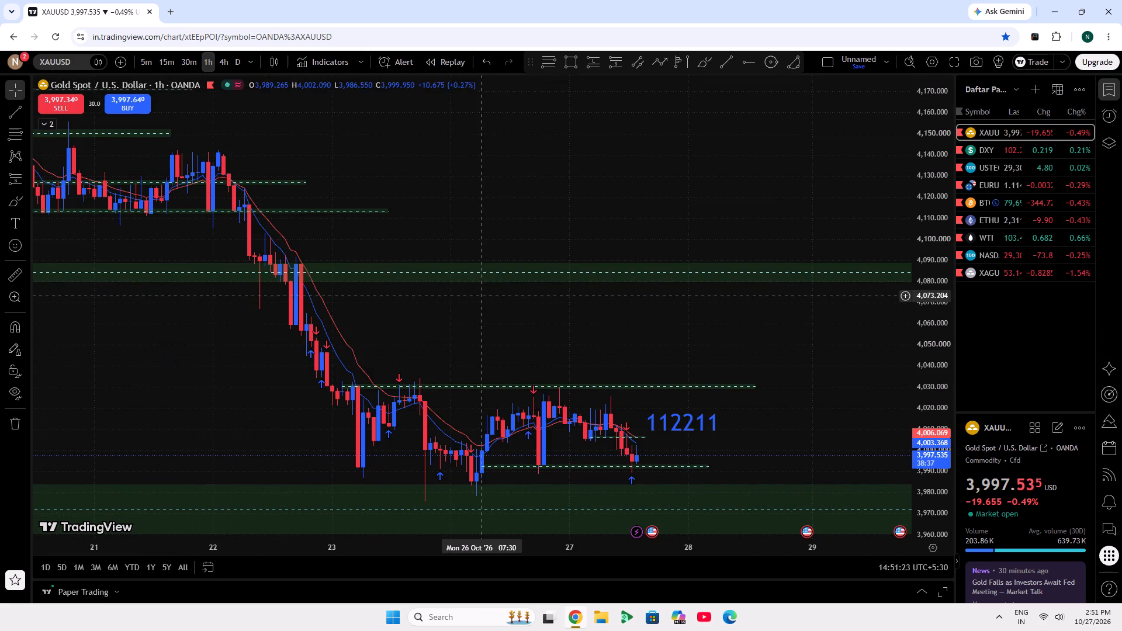
left_click(171, 63)
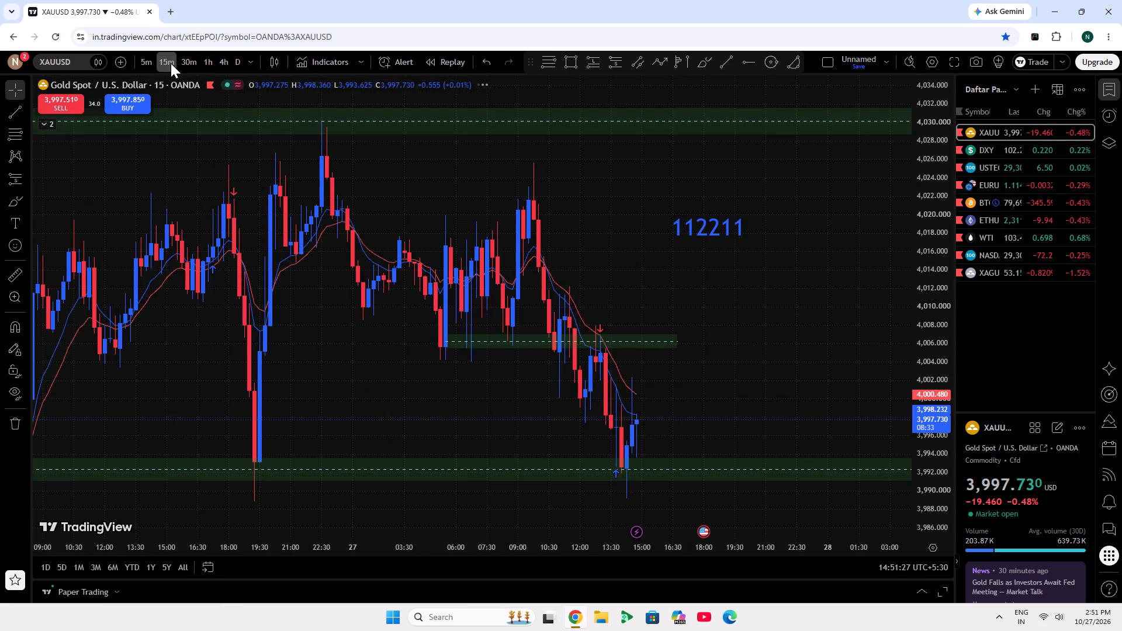
left_click_drag(766, 401, 636, 376)
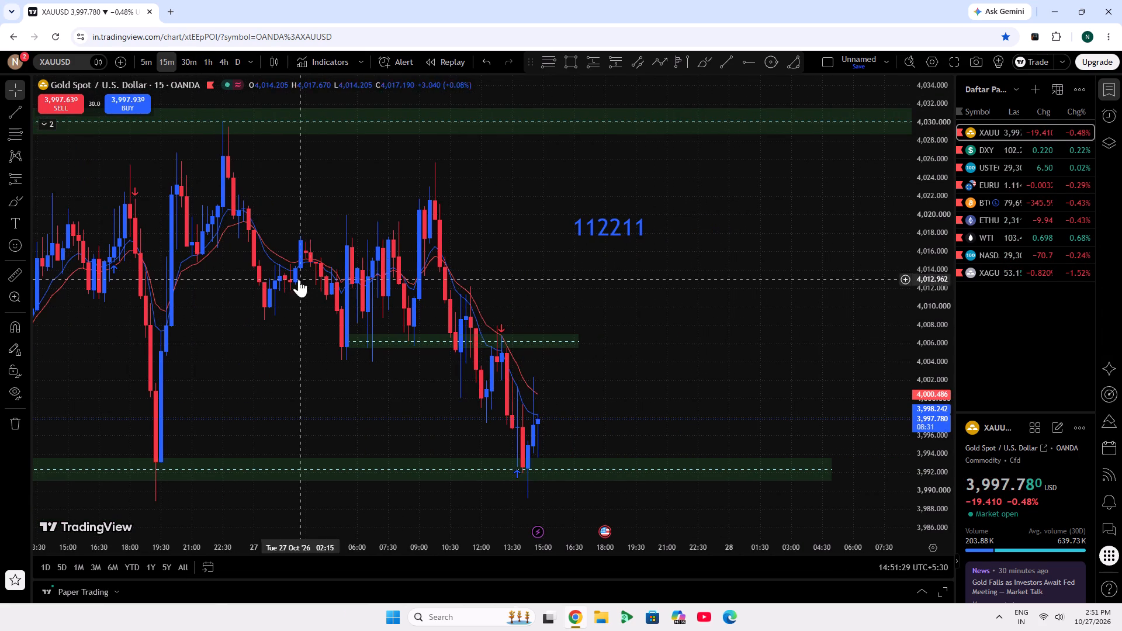
left_click_drag(743, 313, 654, 299)
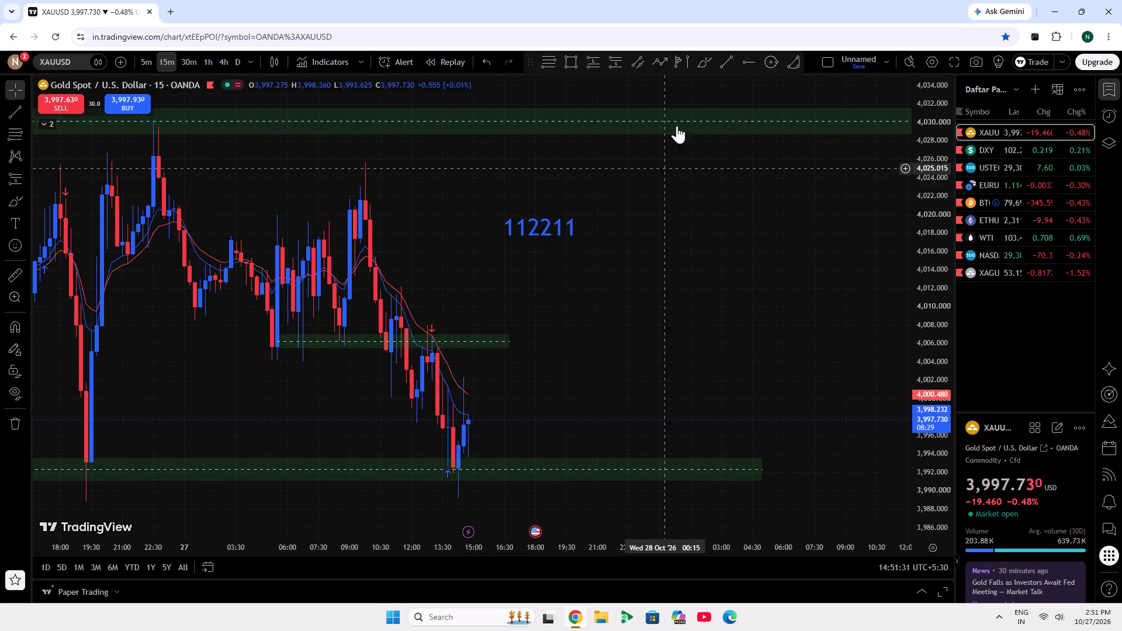
Place a long position on the 15-minute chart at 27 Oct 14:30, with entry about 3,994.95, target 4,003.19 and stop 3,986.70.
left_click(592, 60)
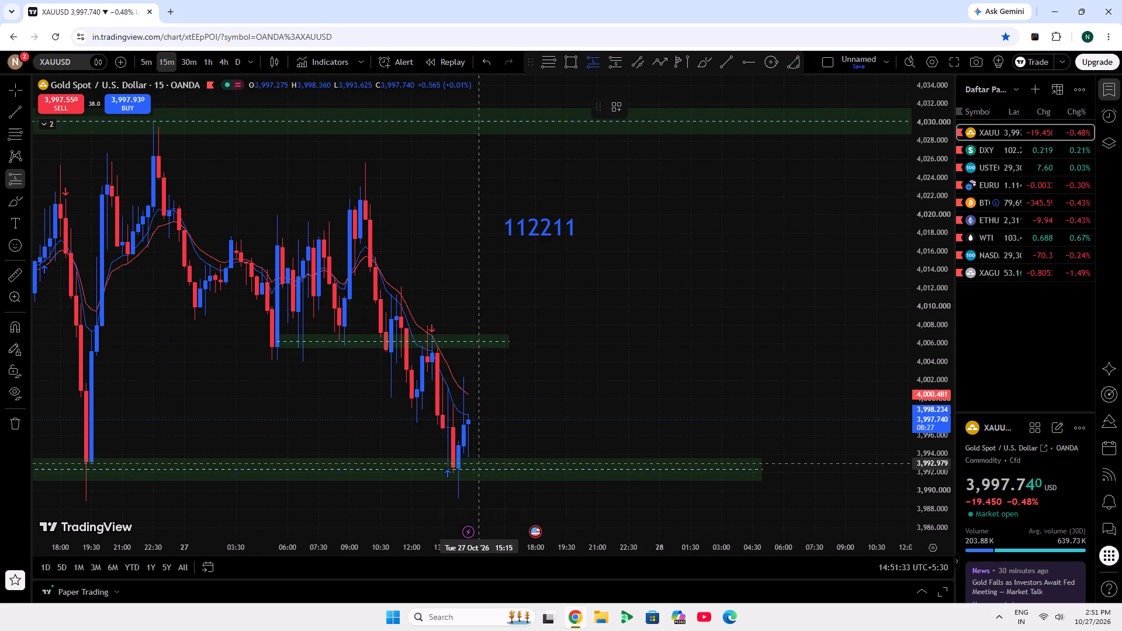
left_click(465, 445)
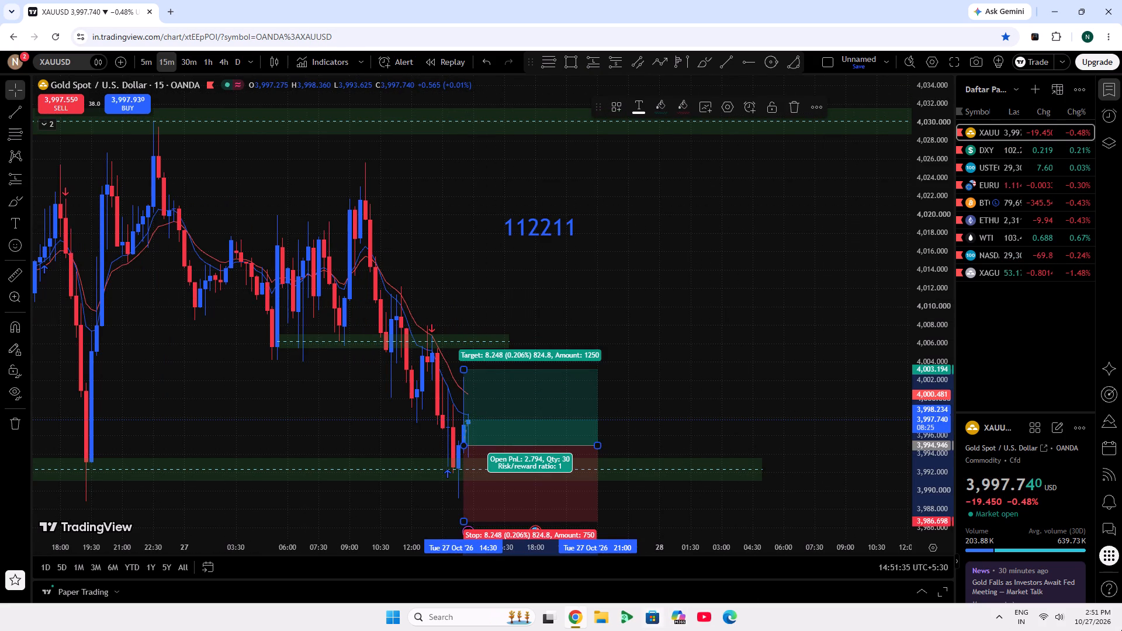
Turn on the VPN connection in the Windows quick settings.
left_click(1025, 611)
double_click(1047, 614)
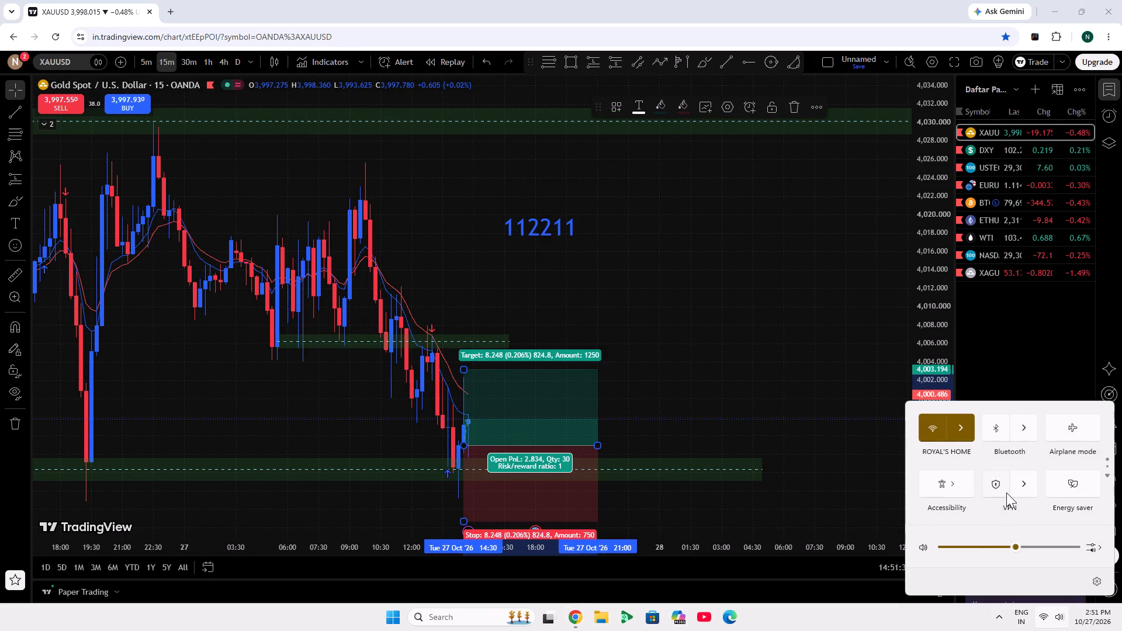
left_click(1006, 493)
Lower the system volume to about a quarter of its range.
left_click(973, 554)
left_click(973, 554)
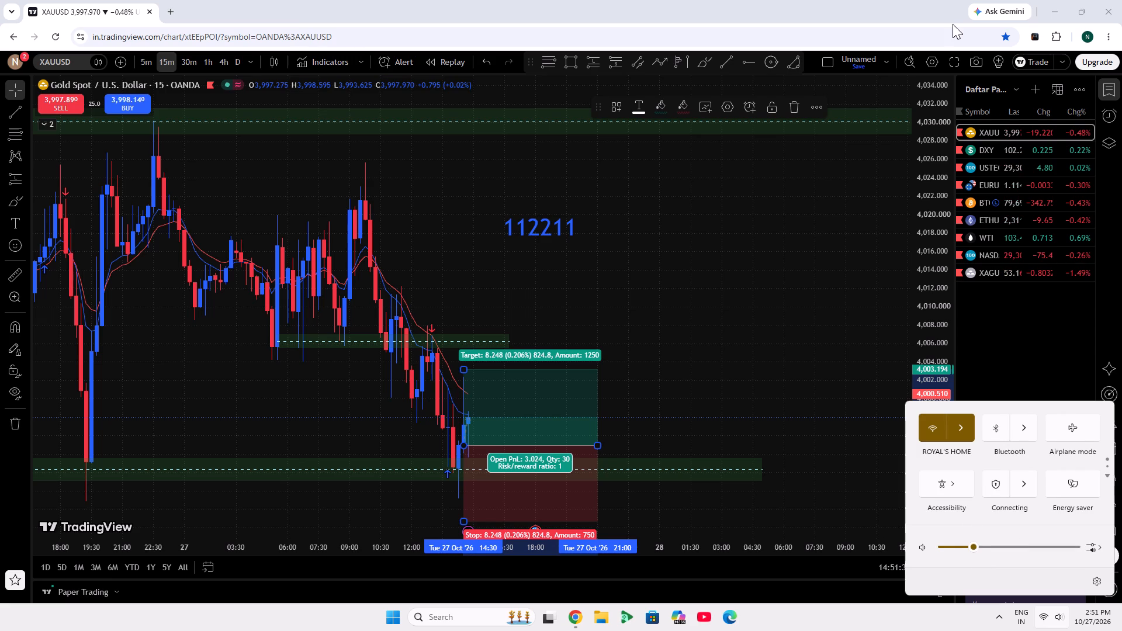
Minimise the browser window to reach the desktop shortcuts.
left_click(1054, 0)
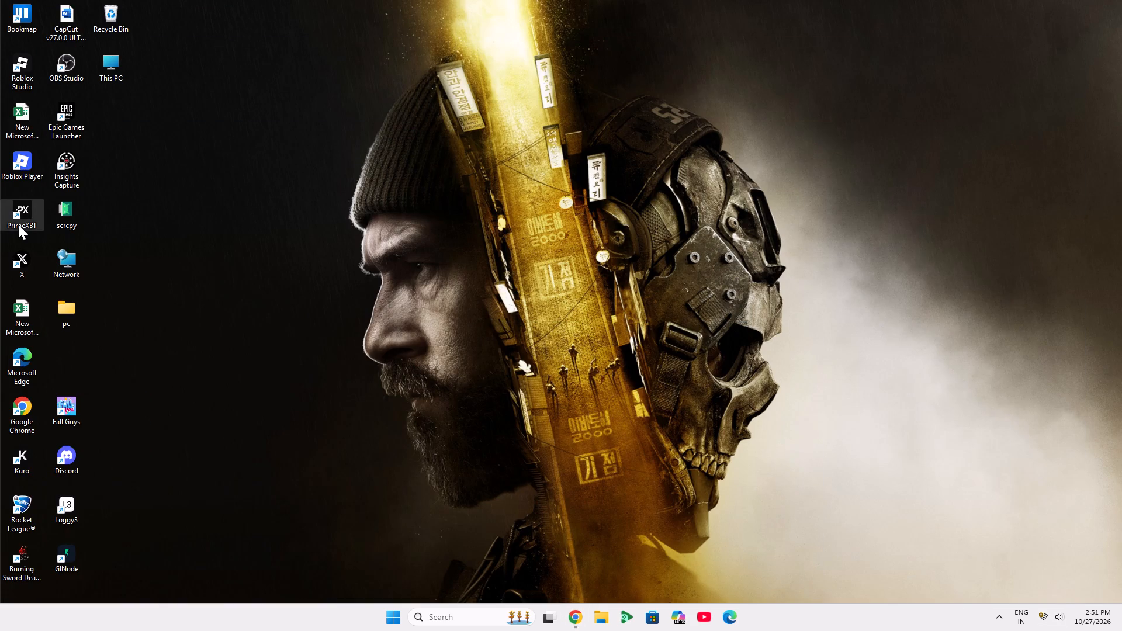
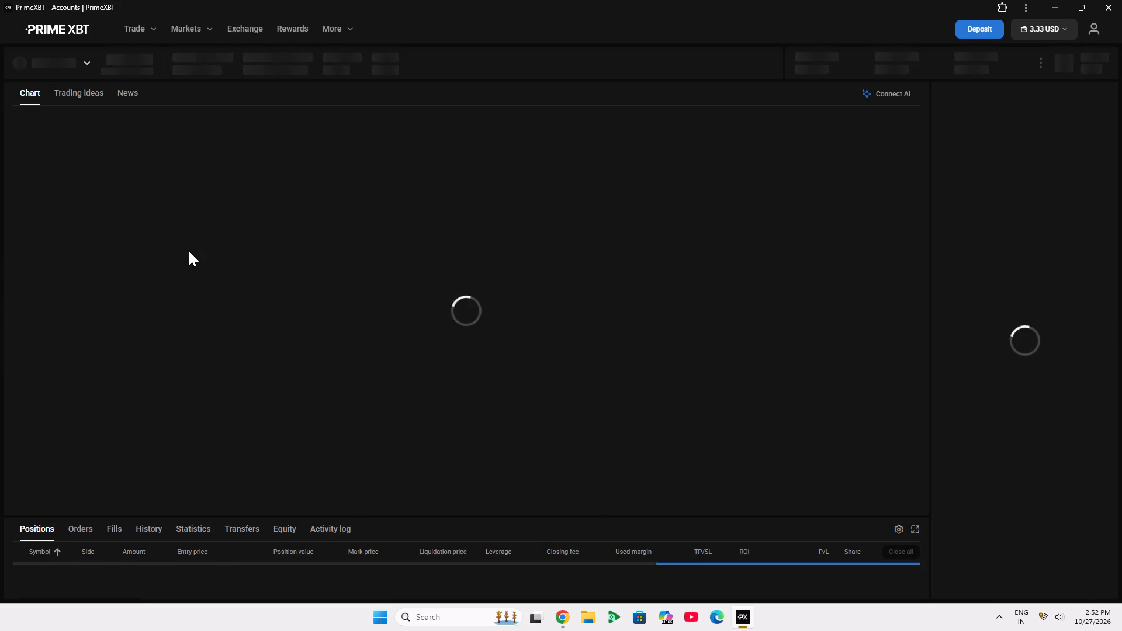
Switch the XAU/USD chart to the 15-minute timeframe and frame the latest candles around the current price.
scroll(542, 0, "down", 3)
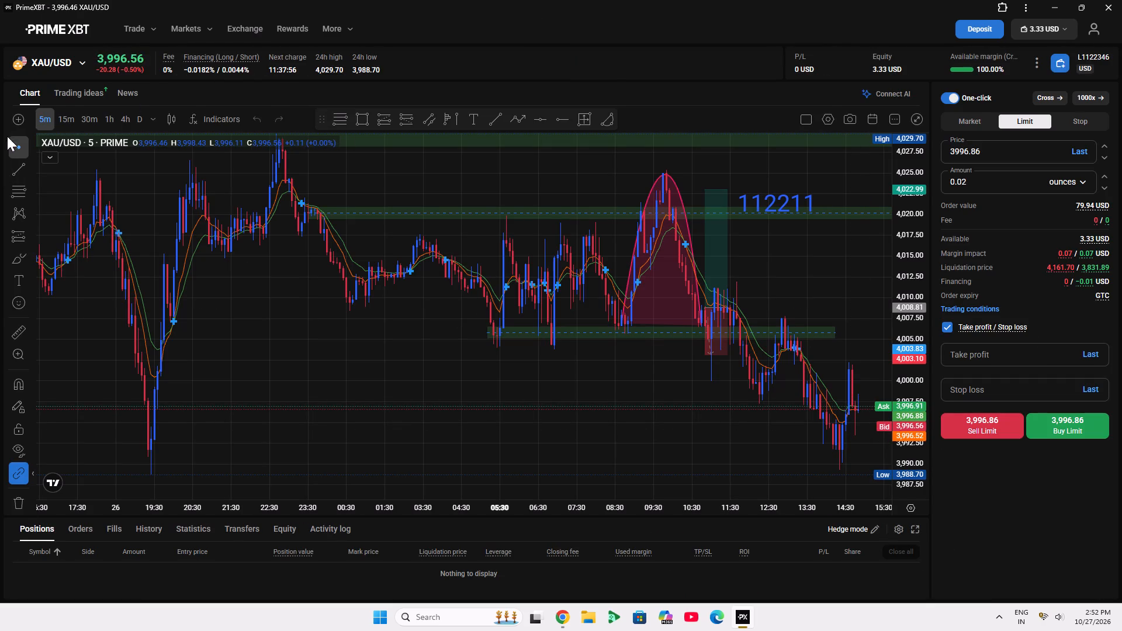
left_click(59, 117)
scroll(744, 391, "up", 5)
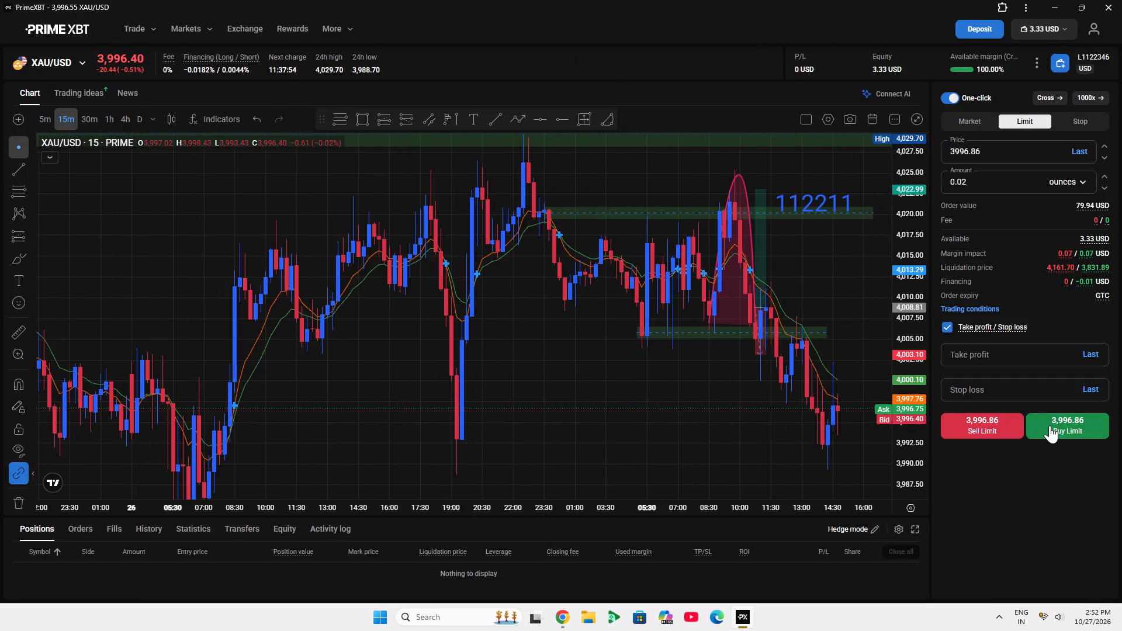
scroll(805, 422, "down", 4)
scroll(912, 449, "down", 2)
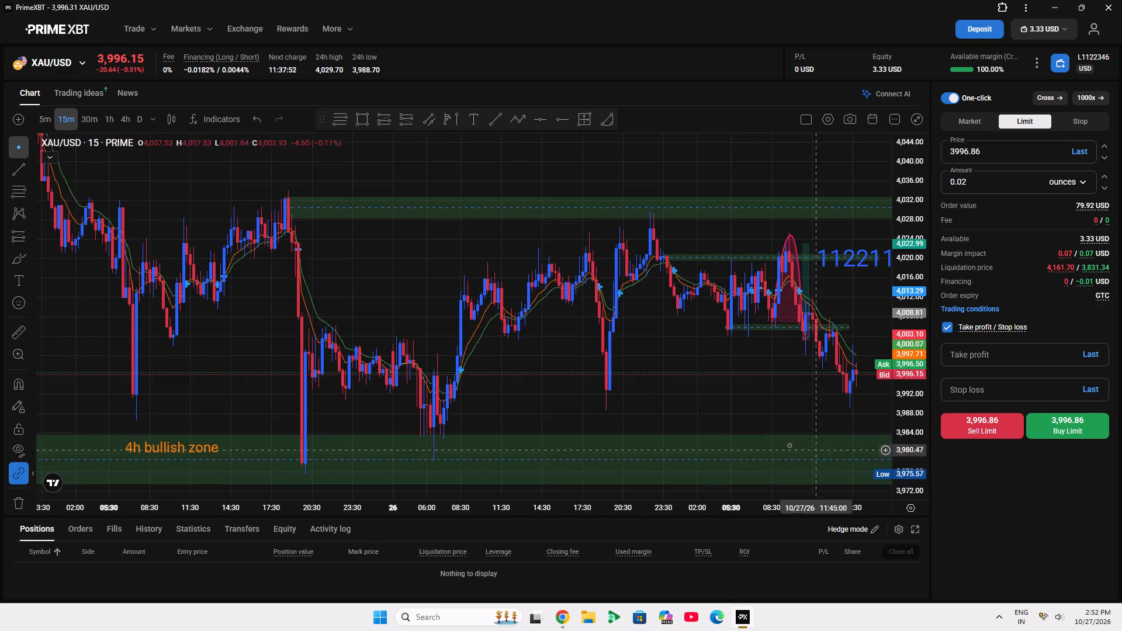
left_click_drag(732, 401, 536, 324)
double_click(901, 368)
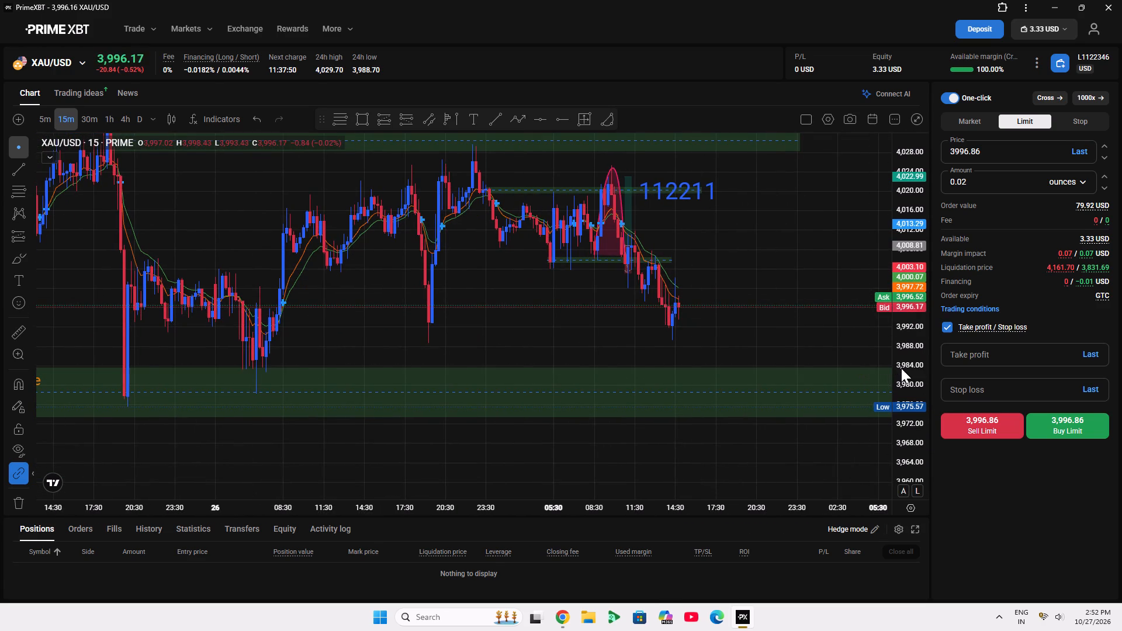
scroll(701, 371, "up", 4)
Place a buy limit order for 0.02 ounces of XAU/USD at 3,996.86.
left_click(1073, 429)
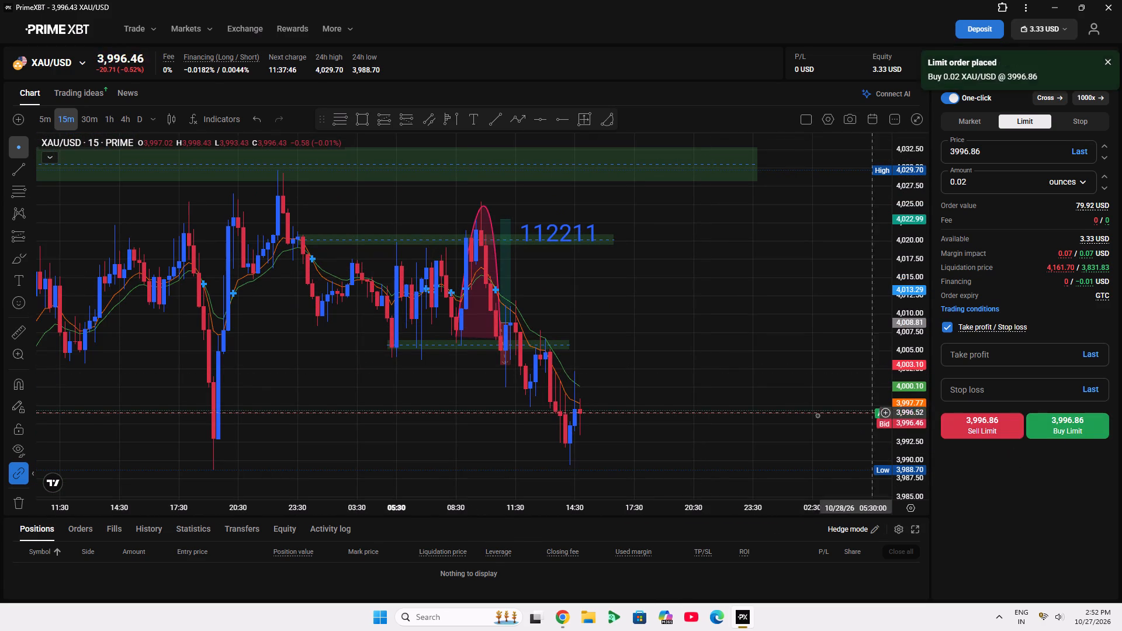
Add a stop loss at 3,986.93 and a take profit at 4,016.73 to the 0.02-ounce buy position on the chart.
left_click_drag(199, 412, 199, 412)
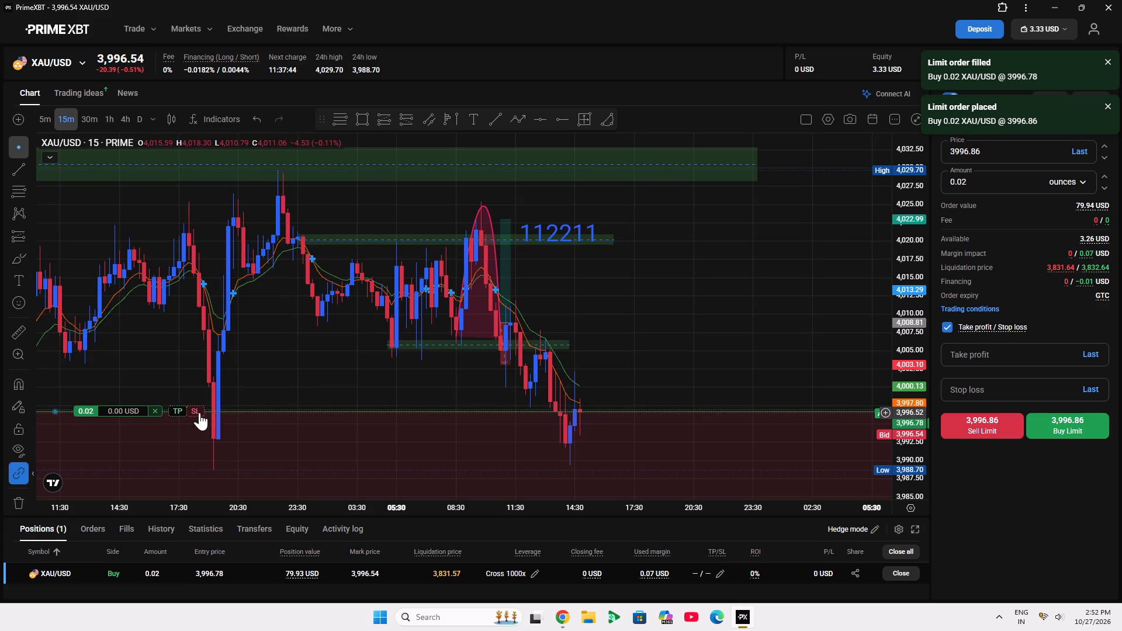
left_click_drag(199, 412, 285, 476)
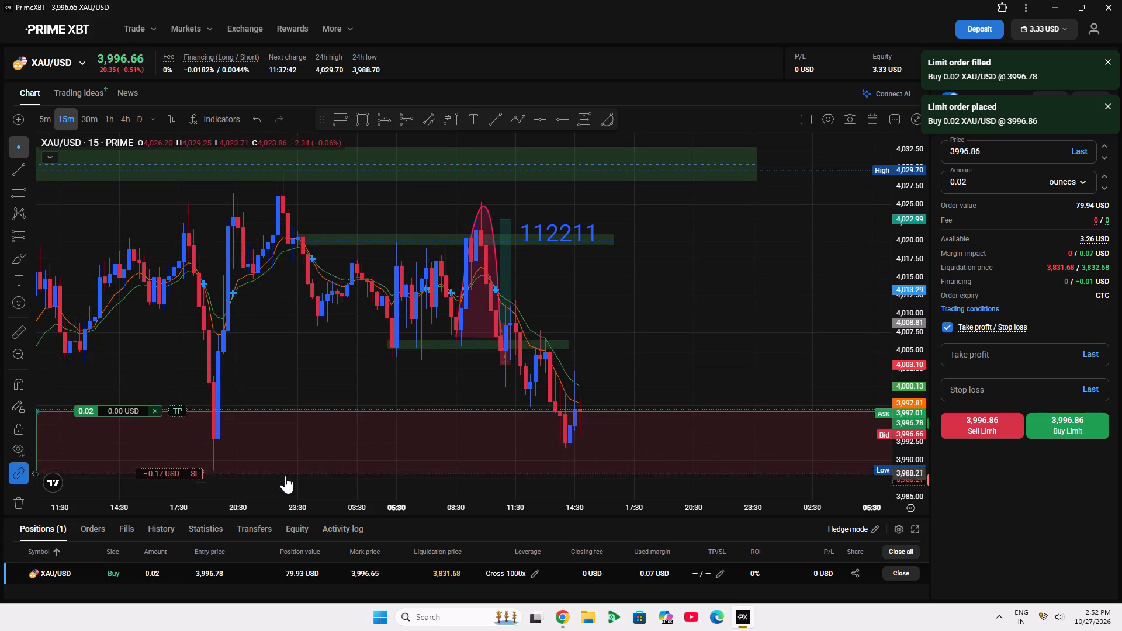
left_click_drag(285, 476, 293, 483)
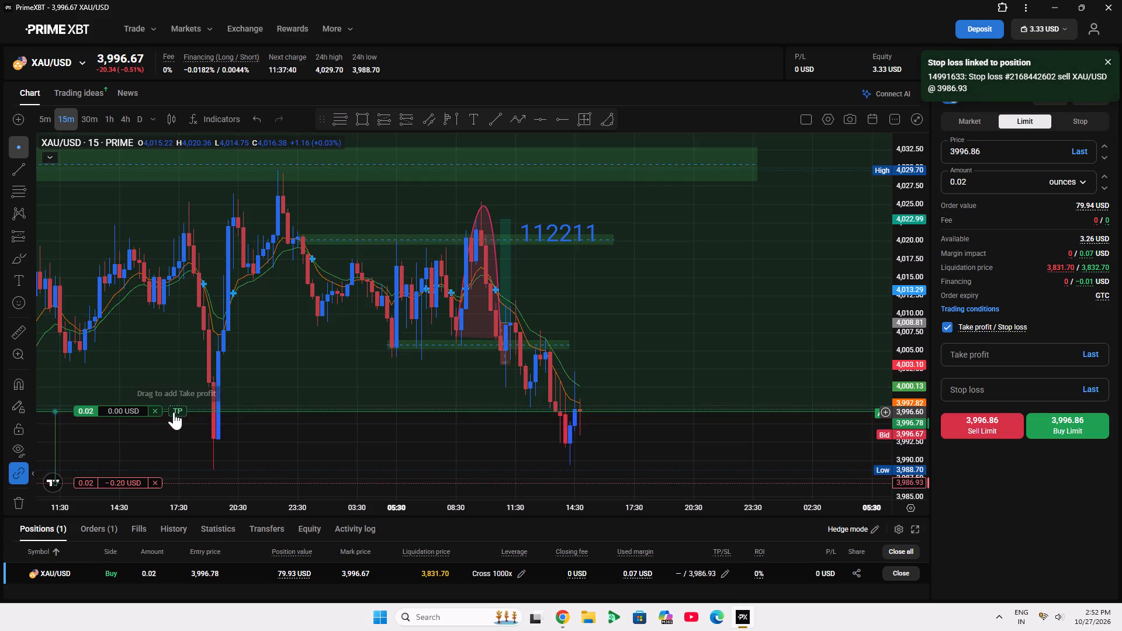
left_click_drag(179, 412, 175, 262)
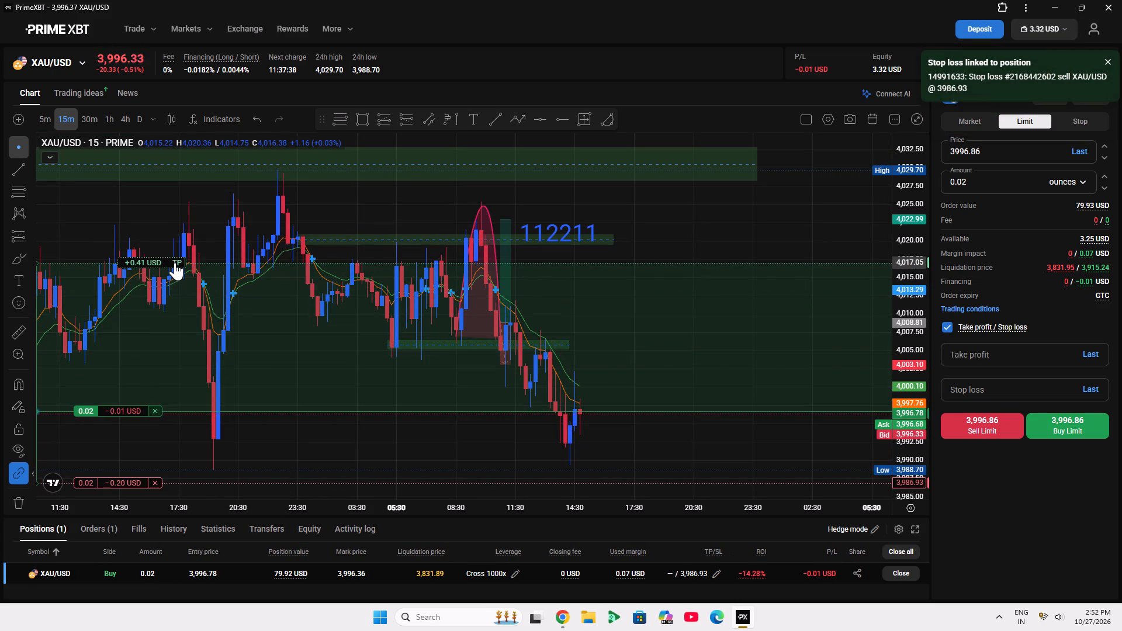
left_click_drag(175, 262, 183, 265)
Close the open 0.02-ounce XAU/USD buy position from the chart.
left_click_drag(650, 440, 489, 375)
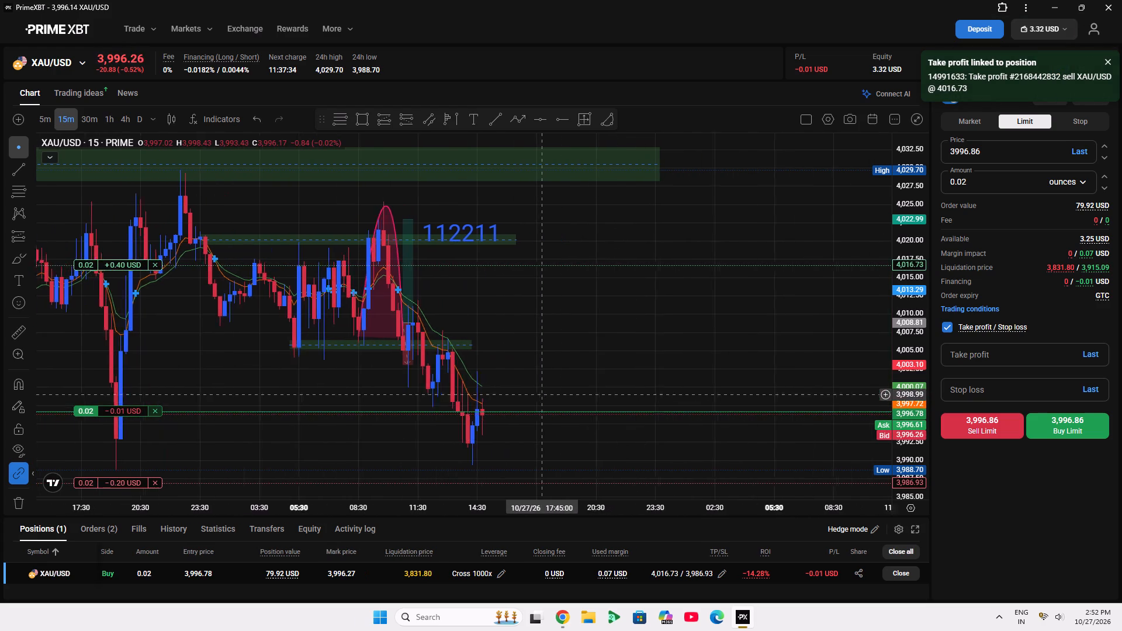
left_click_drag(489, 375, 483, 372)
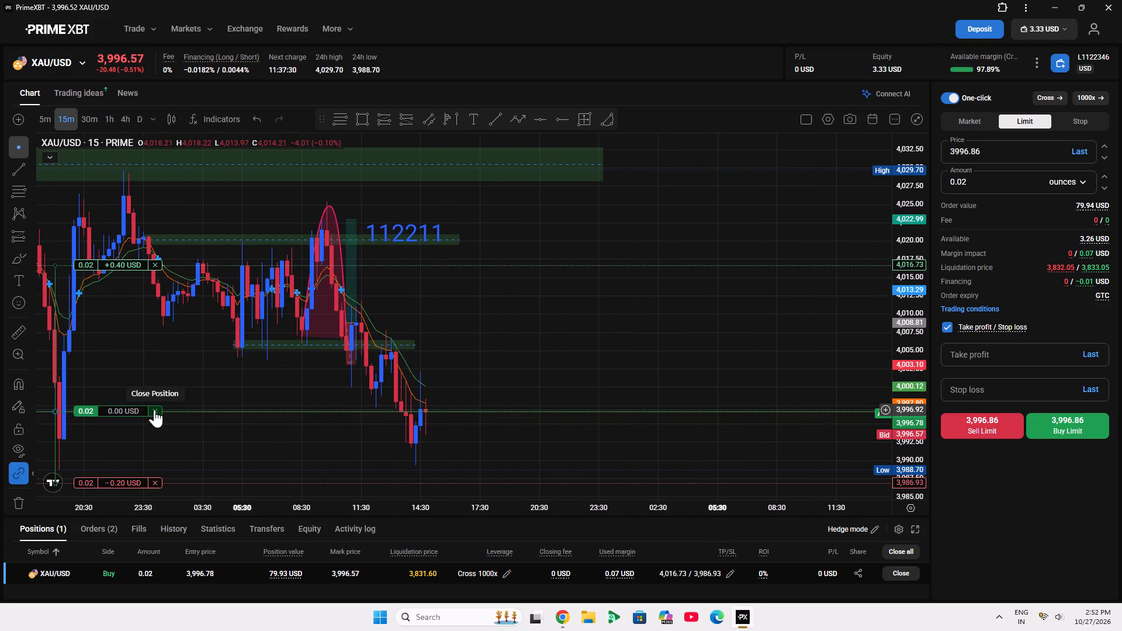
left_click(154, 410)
Place a market buy order for 0.04 ounces of XAU/USD.
left_click(1012, 172)
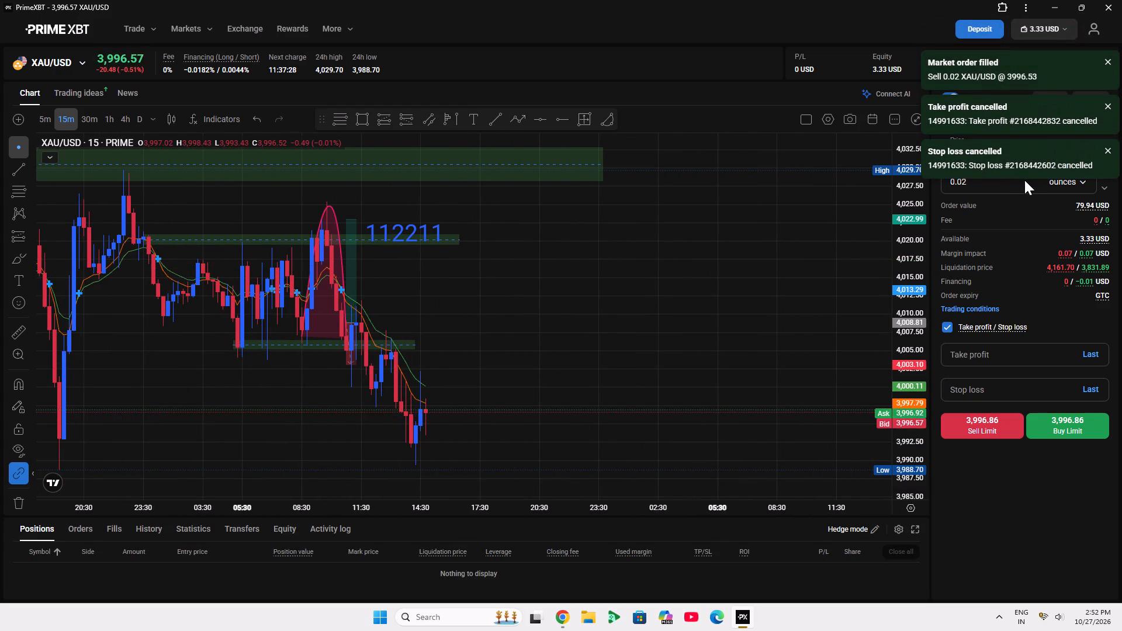
left_click(1024, 180)
left_click(999, 176)
left_click(999, 176)
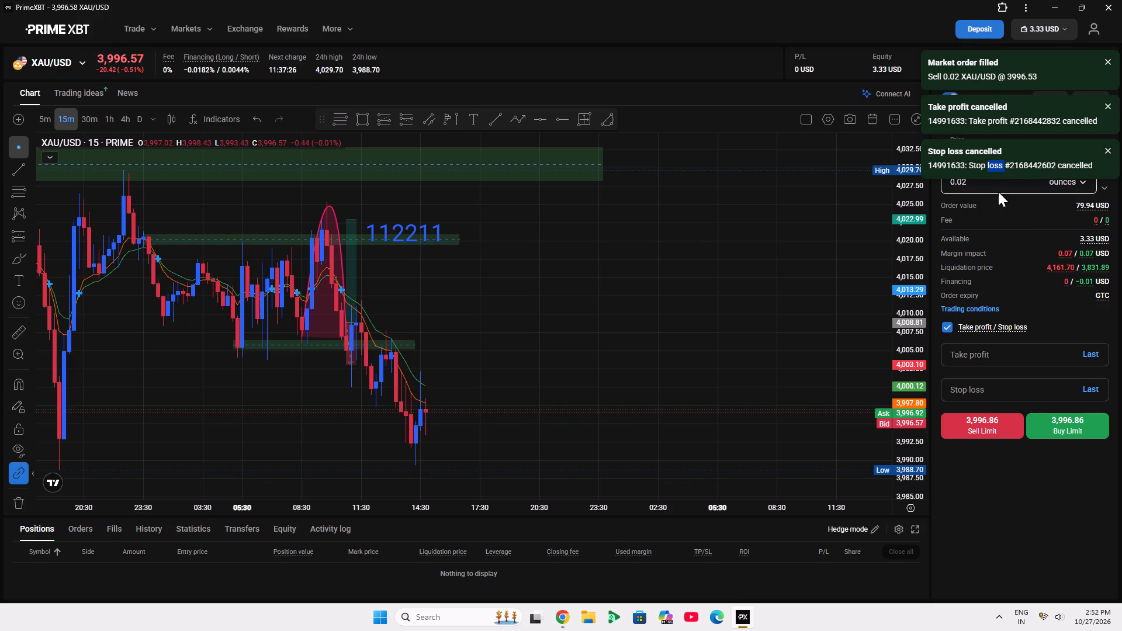
left_click(991, 185)
key("BackSpace")
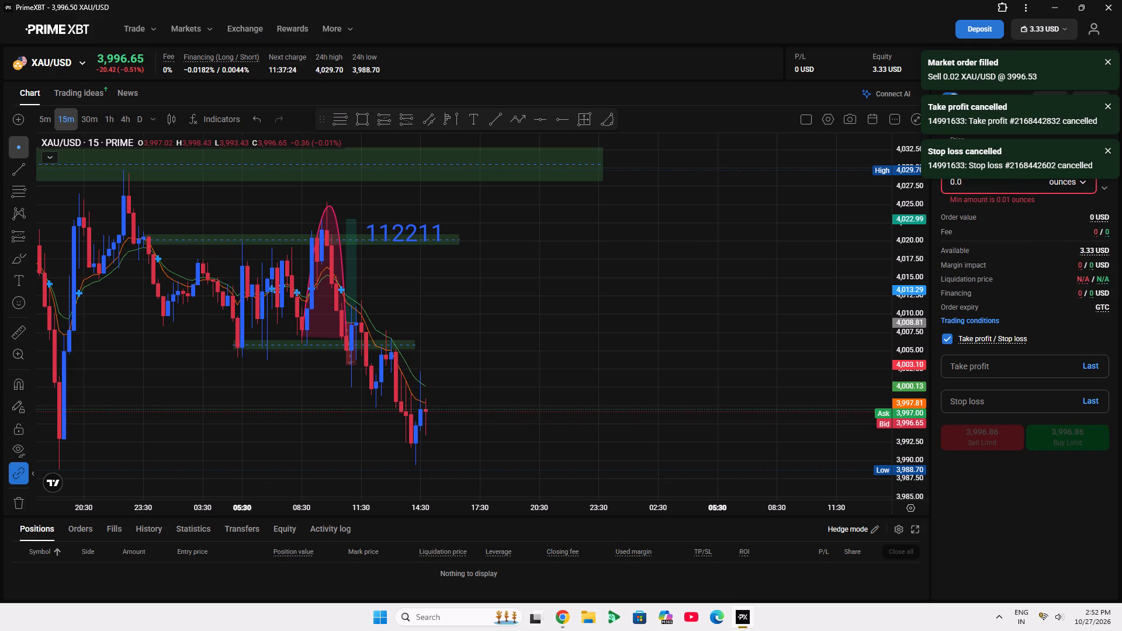
key("3")
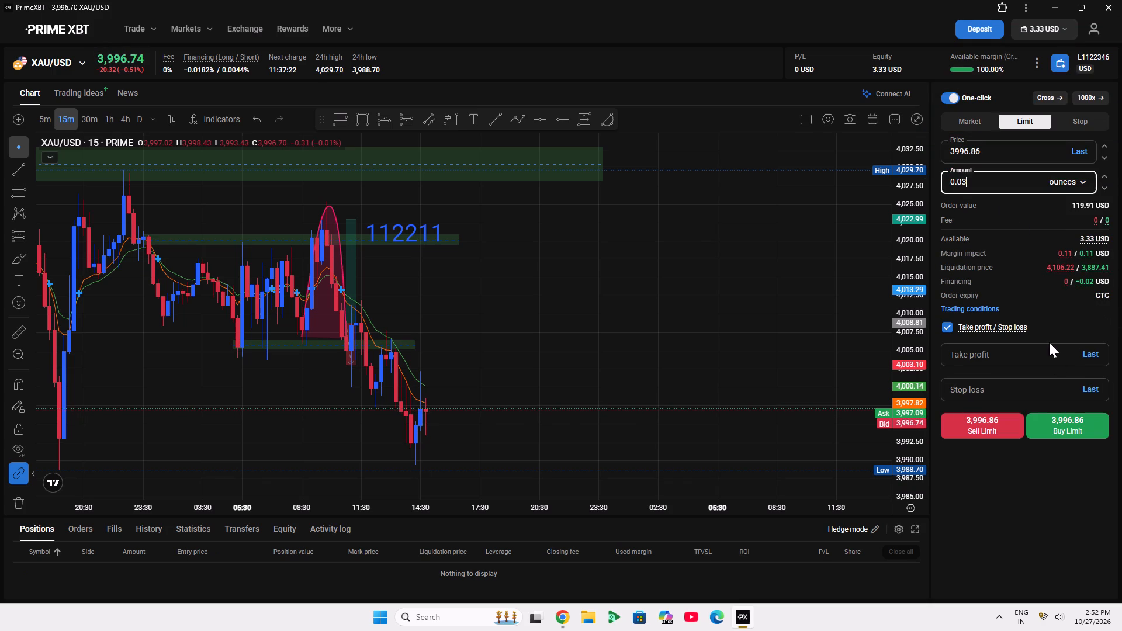
key("BackSpace")
key("4")
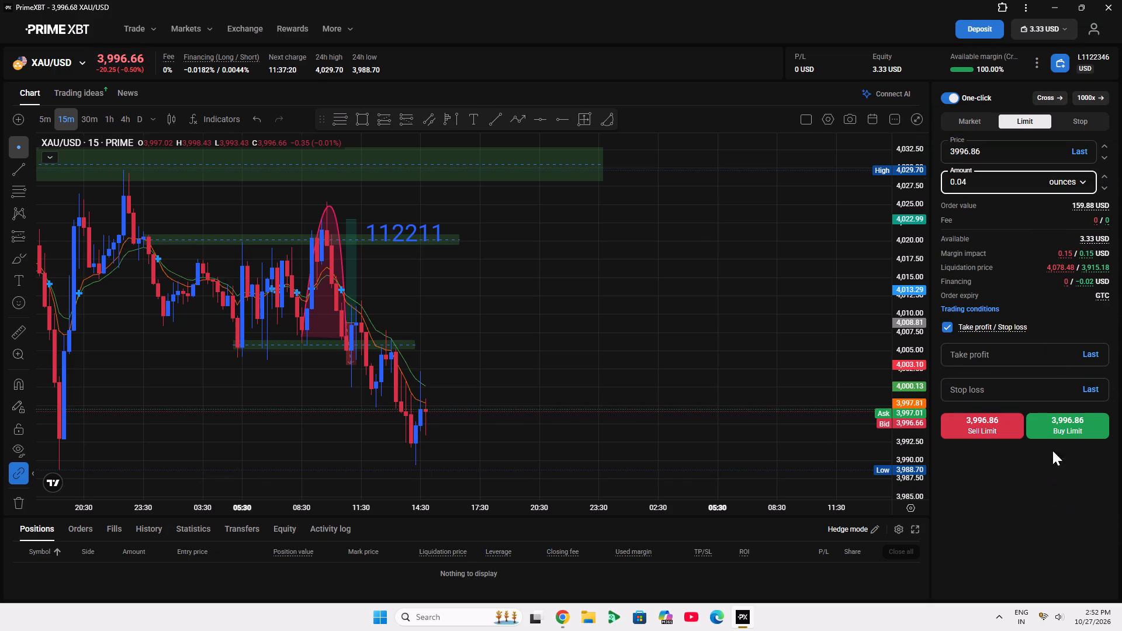
left_click(971, 112)
left_click(972, 123)
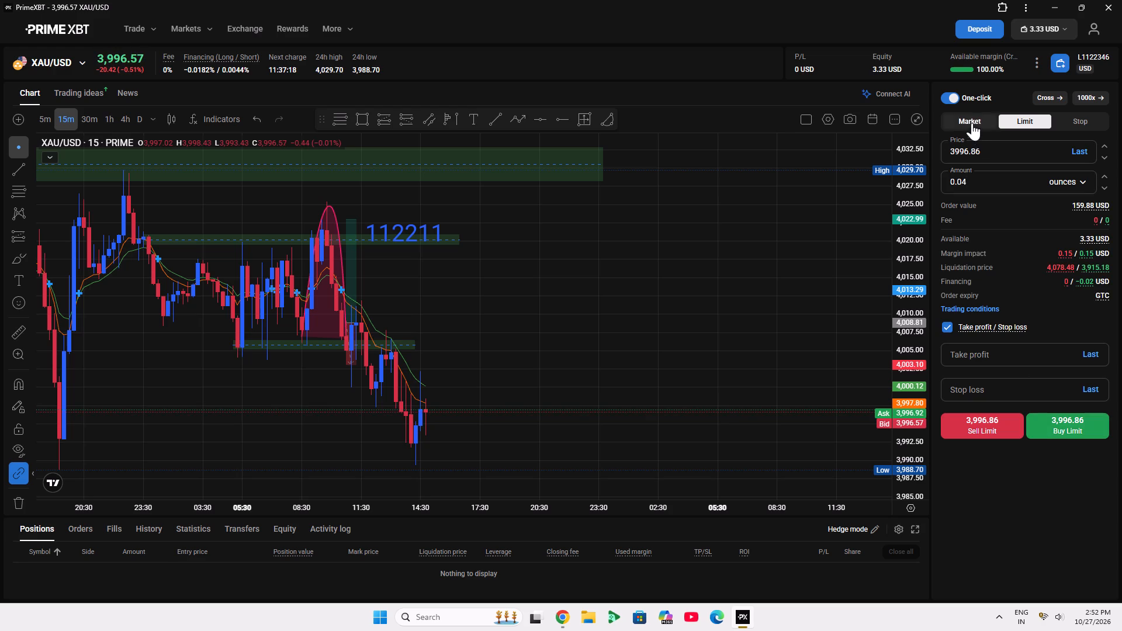
left_click(1086, 374)
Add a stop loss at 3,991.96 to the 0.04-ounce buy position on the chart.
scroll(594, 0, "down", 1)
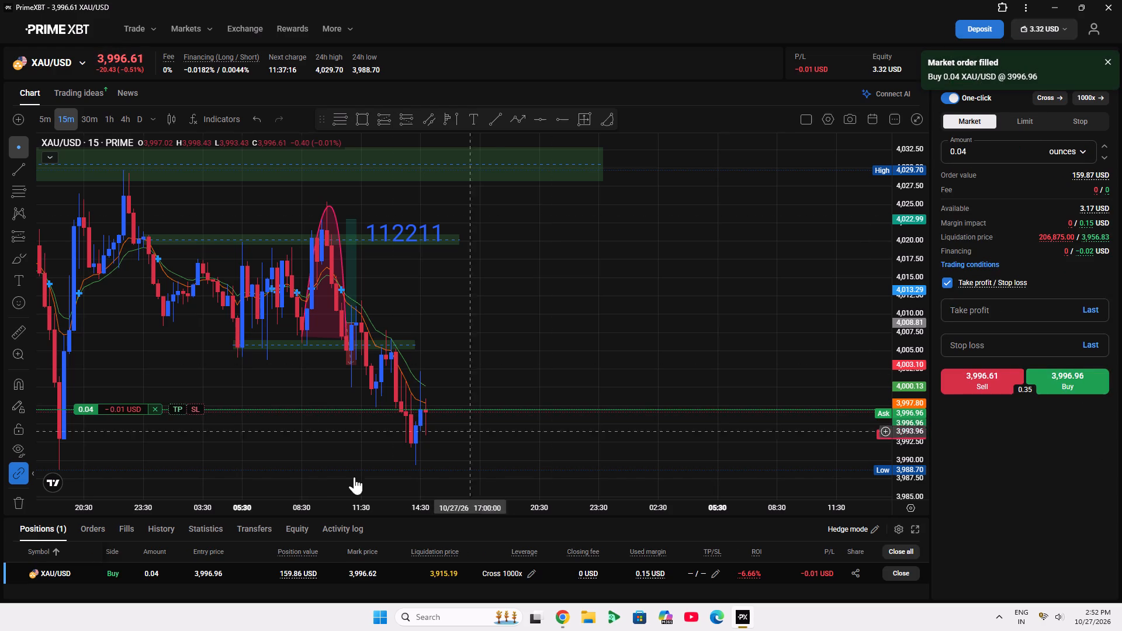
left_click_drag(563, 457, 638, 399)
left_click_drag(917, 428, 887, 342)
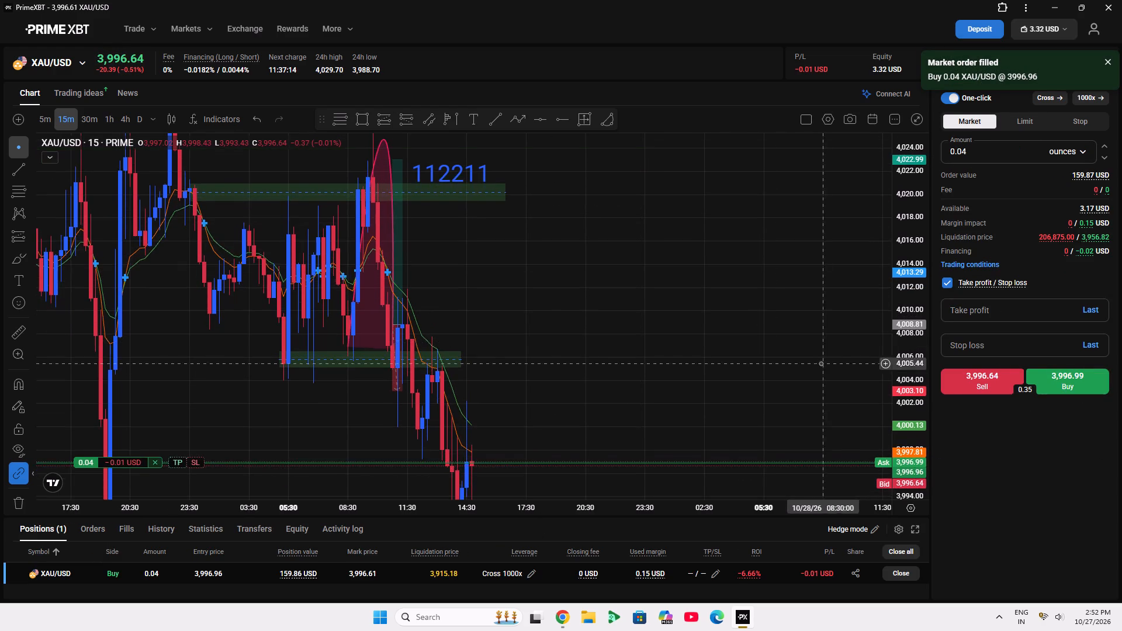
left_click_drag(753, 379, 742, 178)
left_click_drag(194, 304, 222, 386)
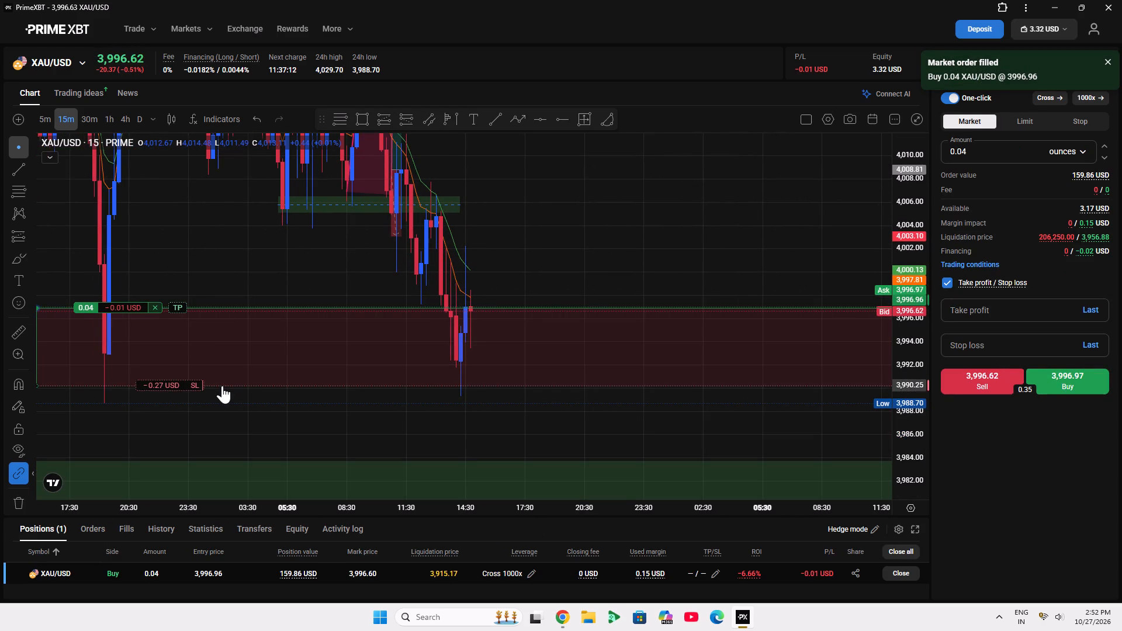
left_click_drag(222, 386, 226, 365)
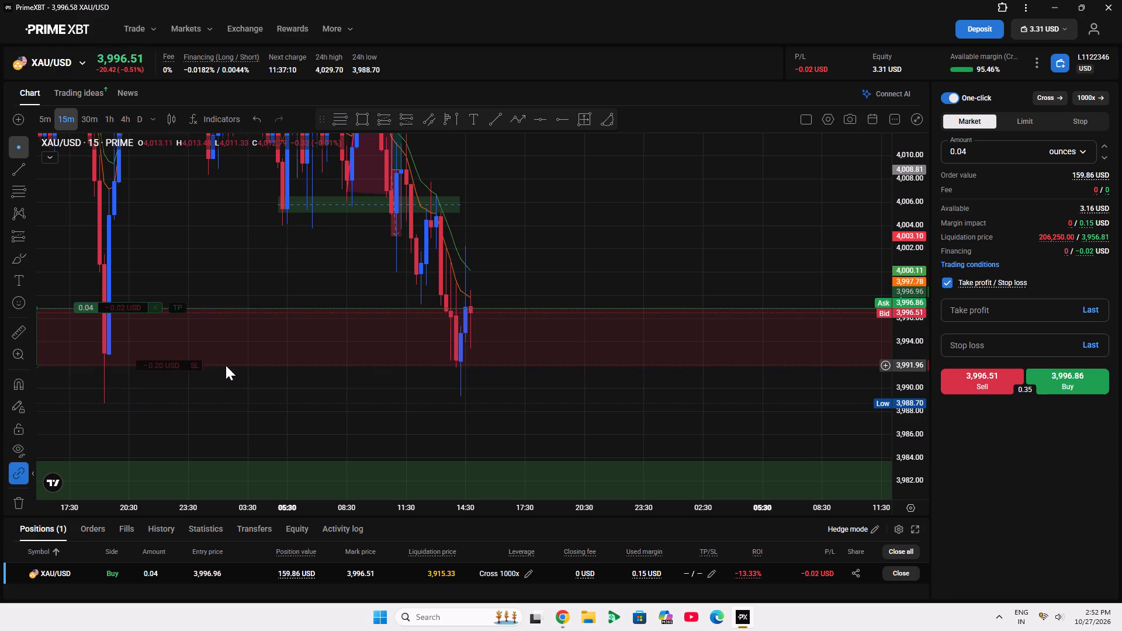
Draw a long position on the chart at 27 Oct 14:45, with entry about 3,996.94 and target about 4,007.20.
left_click_drag(324, 400, 331, 492)
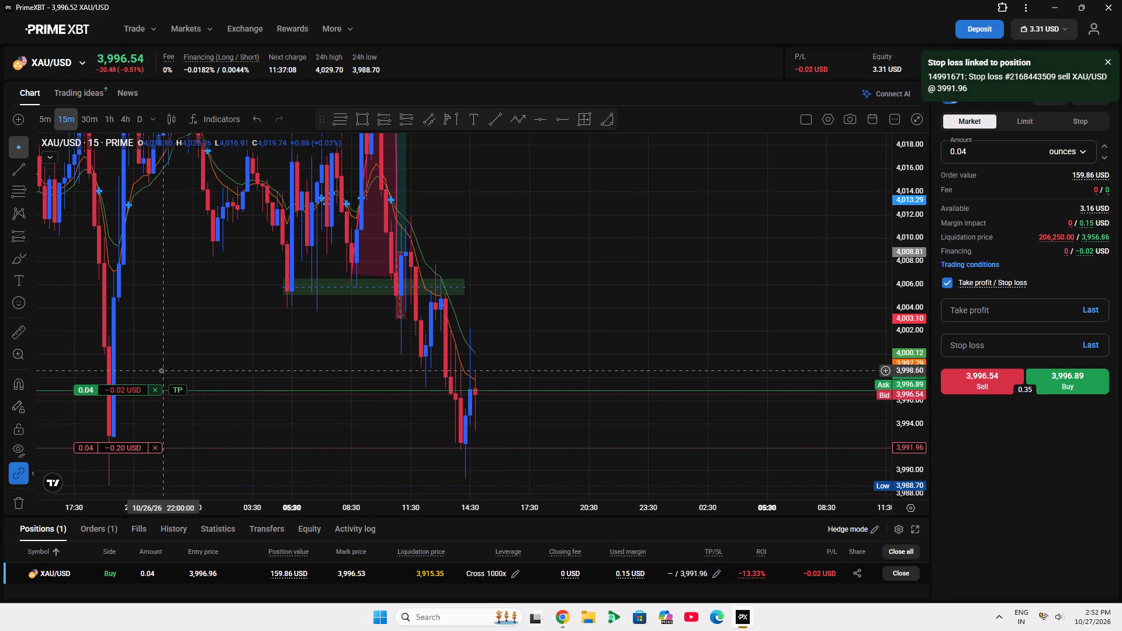
left_click(387, 115)
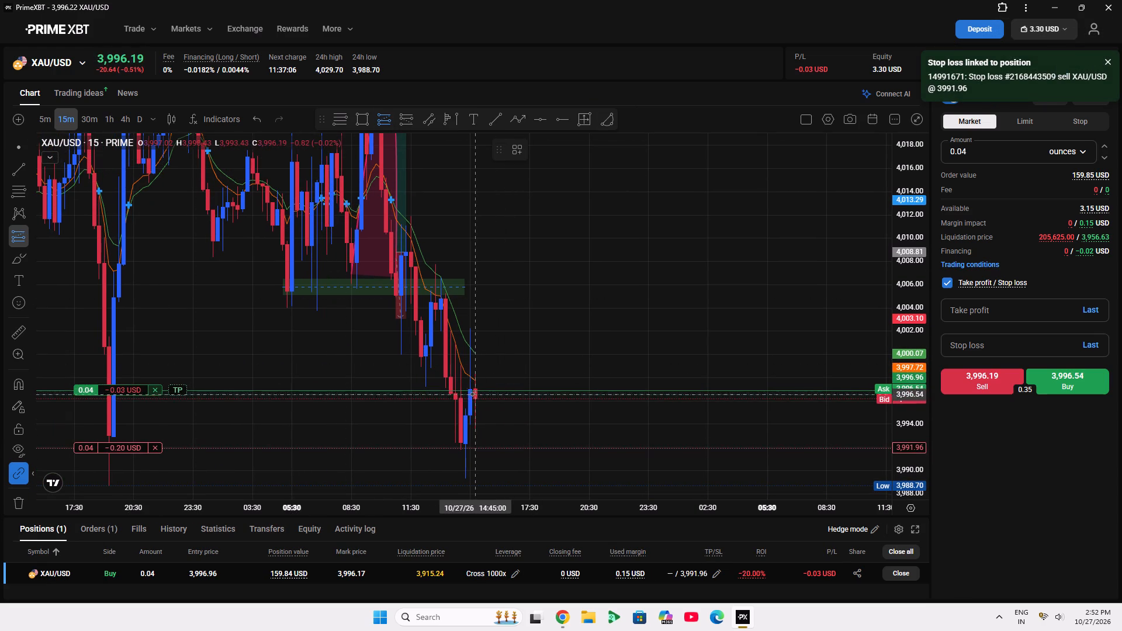
left_click(476, 390)
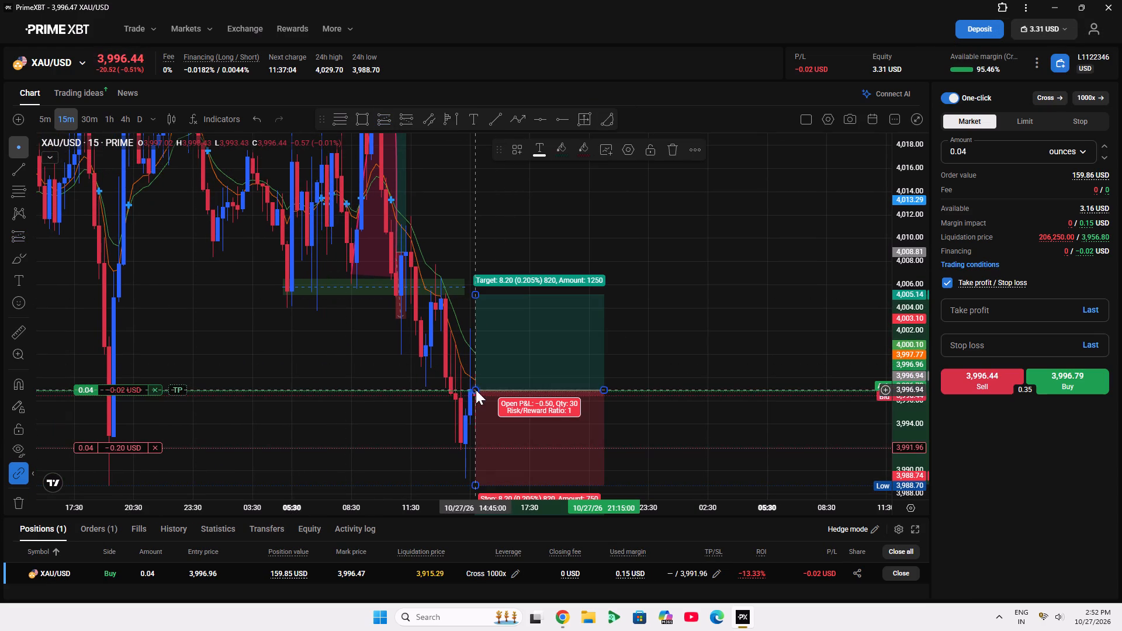
left_click_drag(476, 296, 478, 280)
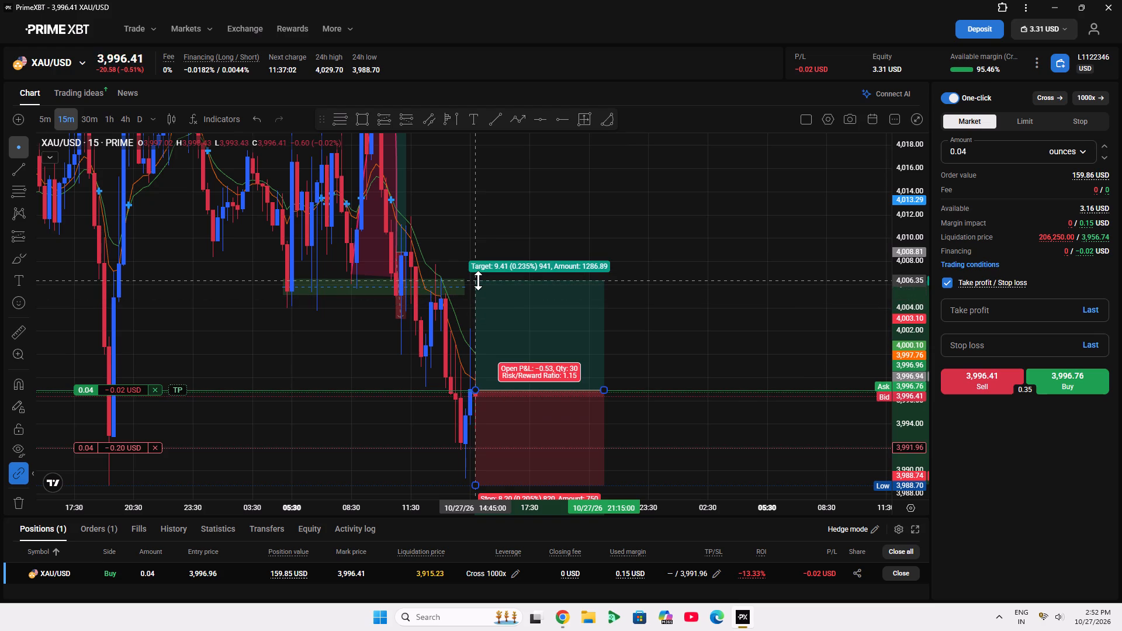
left_click_drag(478, 280, 480, 273)
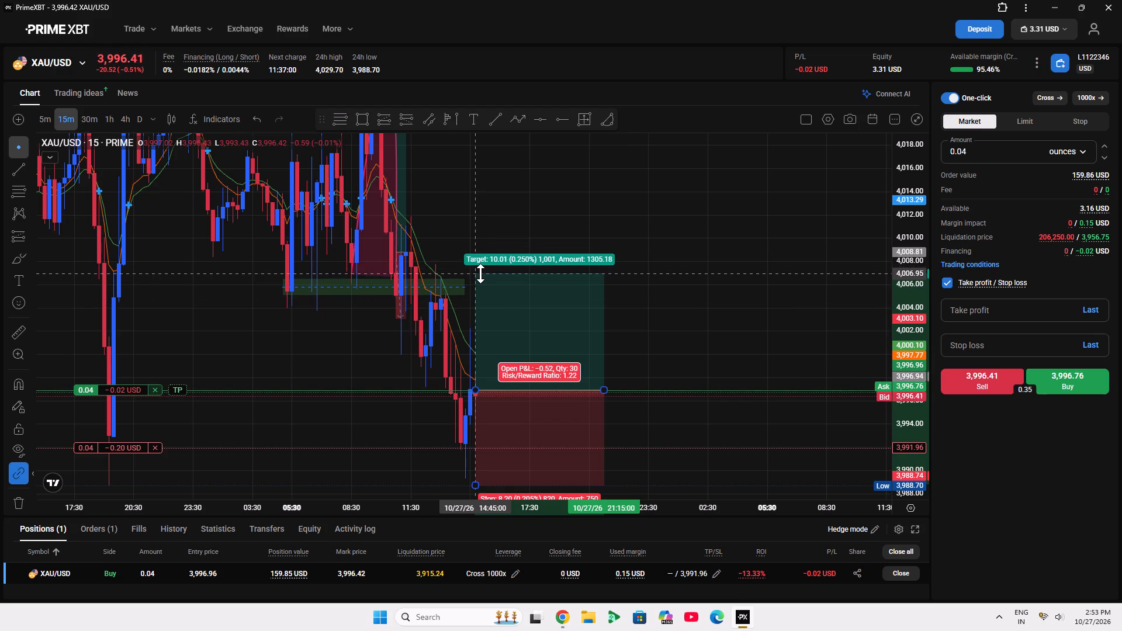
left_click_drag(480, 273, 476, 271)
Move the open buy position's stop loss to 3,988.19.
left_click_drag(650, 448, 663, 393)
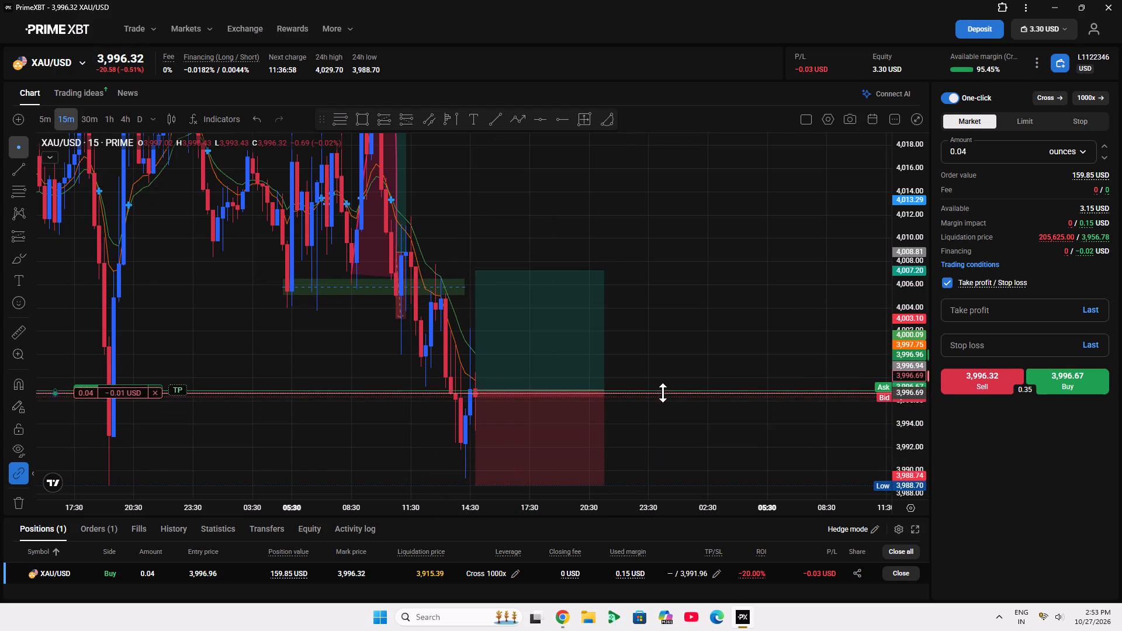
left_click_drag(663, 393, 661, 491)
Raise the long position drawing's stop level to about 3,991.40.
left_click_drag(651, 335, 671, 281)
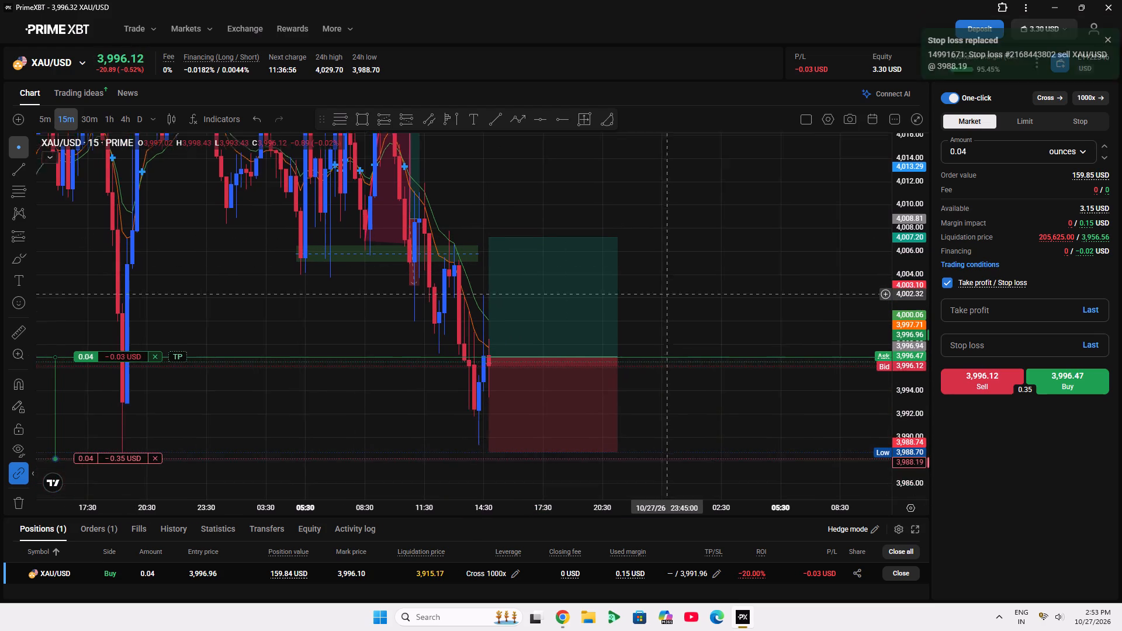
left_click_drag(671, 281, 680, 256)
left_click_drag(502, 410, 494, 394)
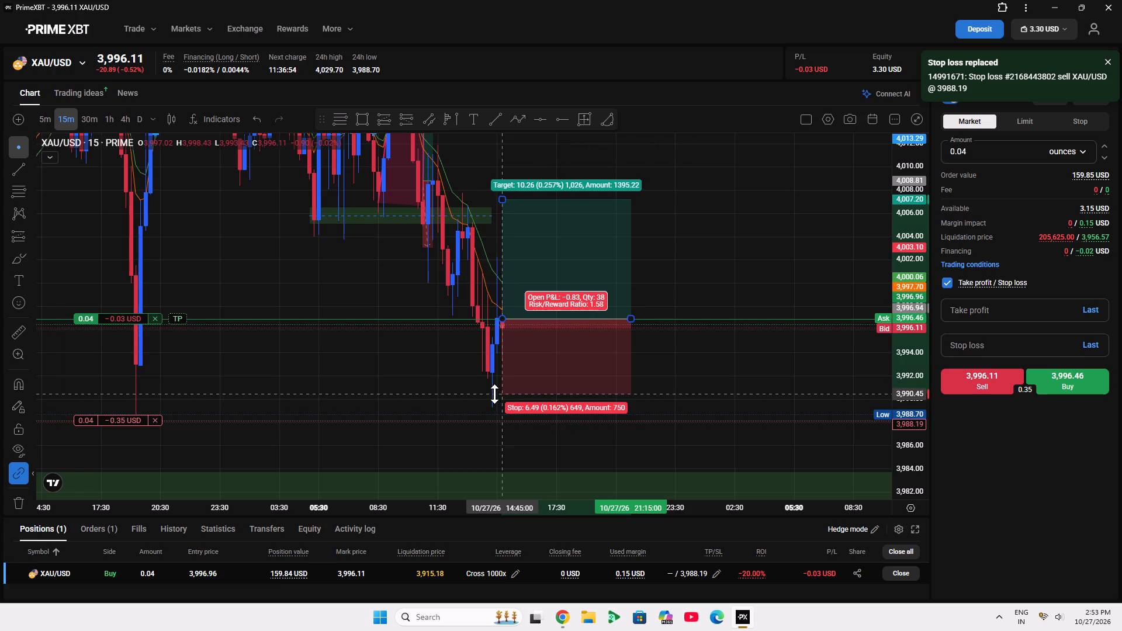
left_click_drag(494, 394, 484, 383)
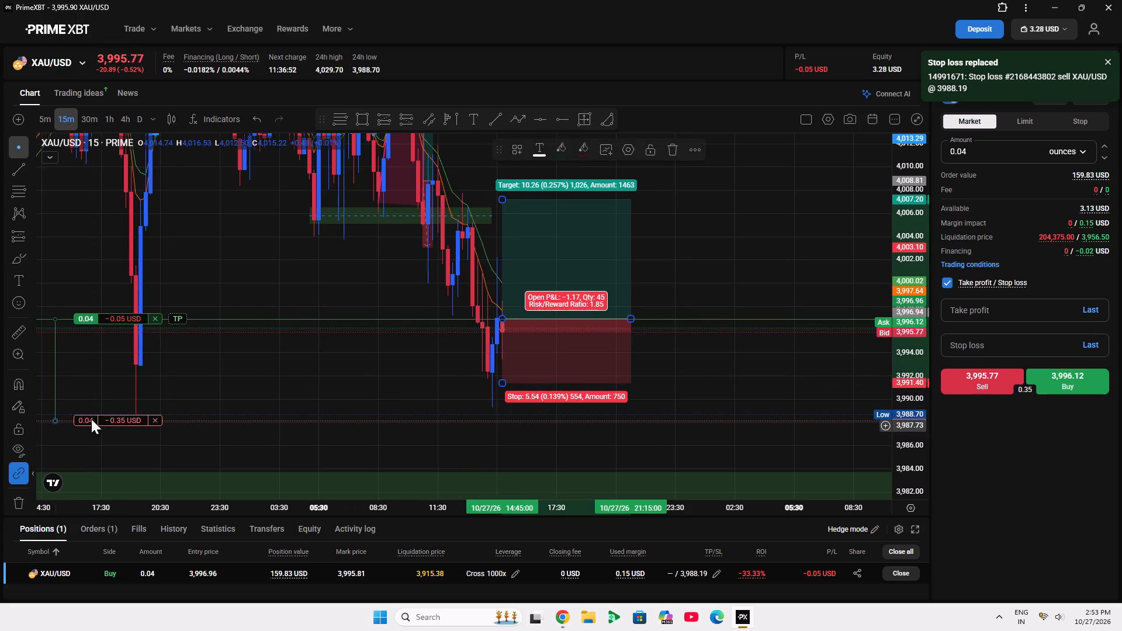
Move the open buy position's stop loss to 3,988.59, just below the recent low.
left_click_drag(100, 419, 106, 412)
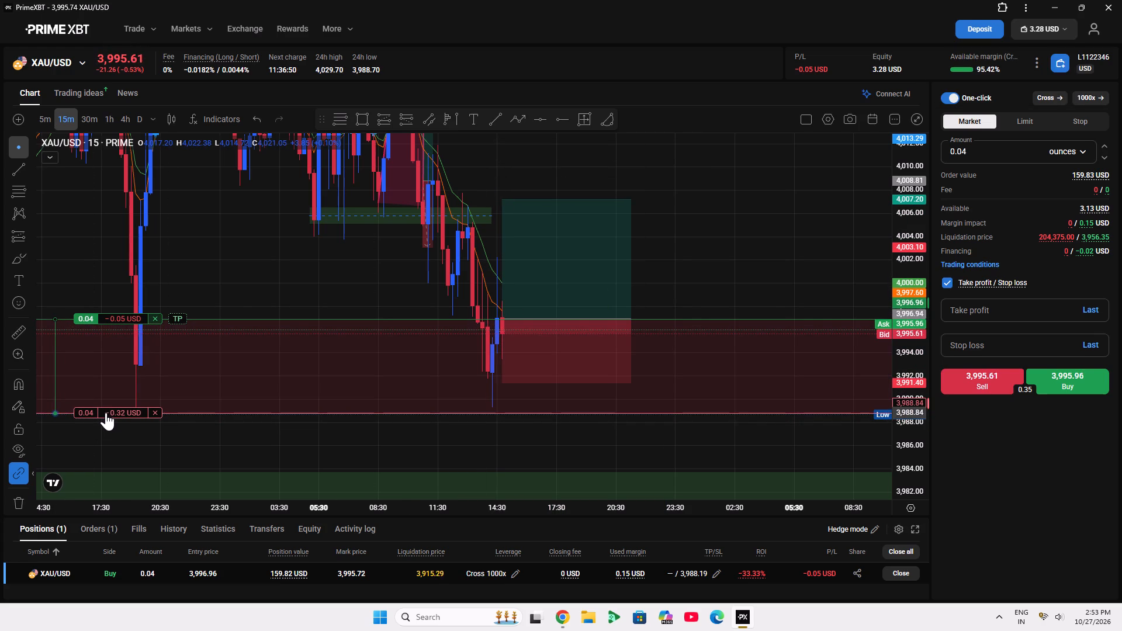
left_click_drag(106, 412, 113, 415)
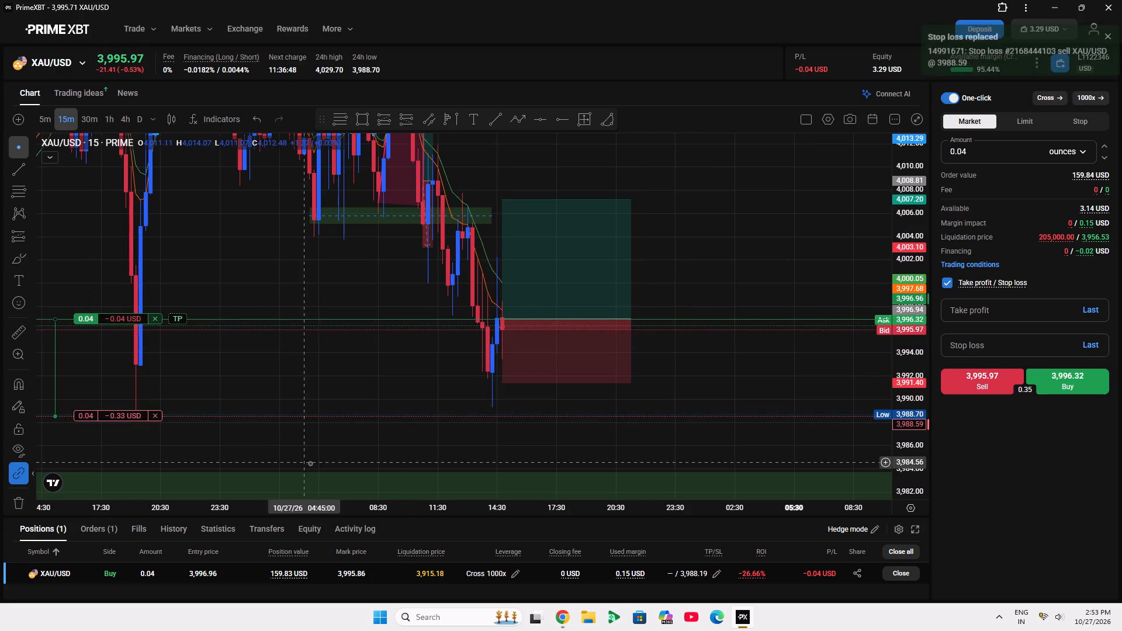
left_click(509, 370)
left_click(456, 373)
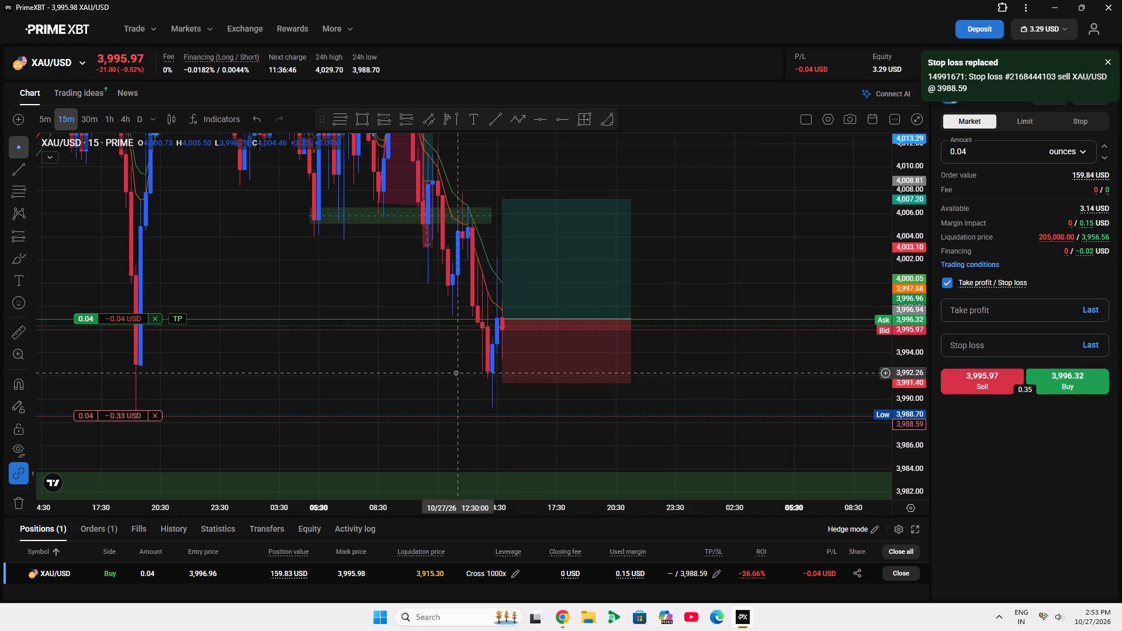
Add a take profit at 4,014.26 to the open XAU/USD buy position.
double_click(896, 372)
left_click_drag(897, 373, 903, 311)
left_click_drag(670, 346, 684, 247)
left_click_drag(184, 355, 195, 259)
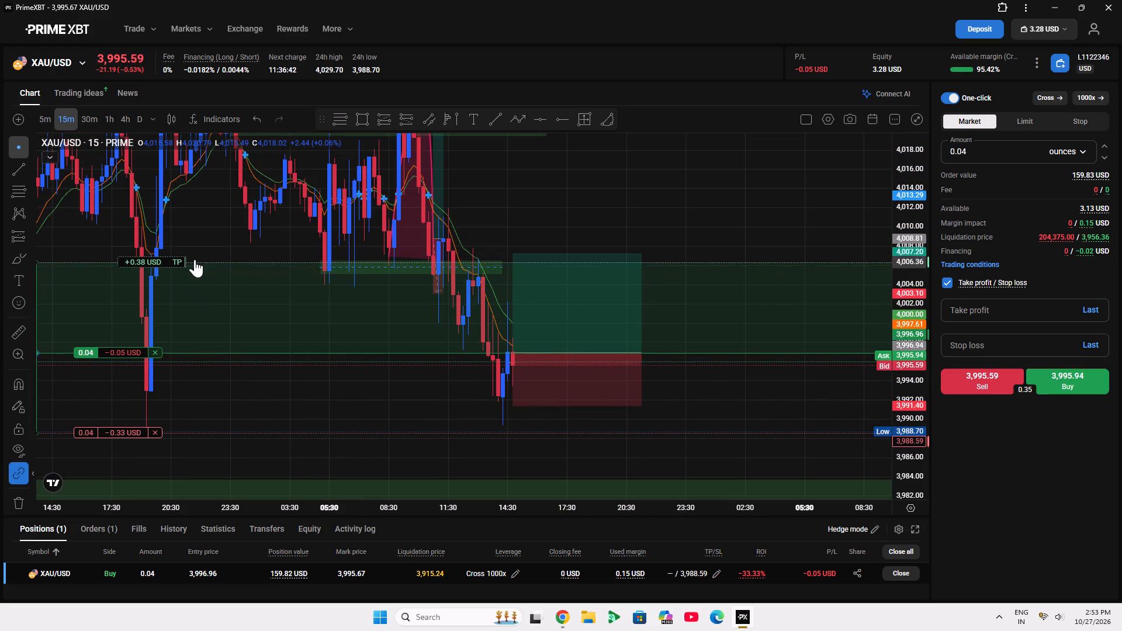
left_click_drag(195, 259, 160, 202)
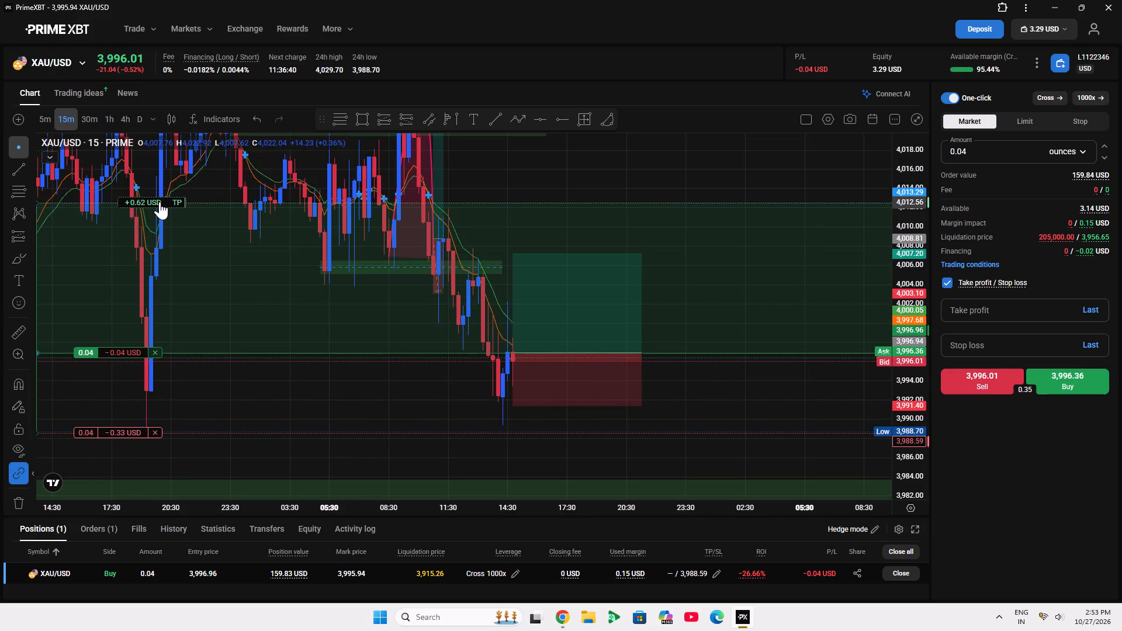
left_click_drag(160, 202, 247, 216)
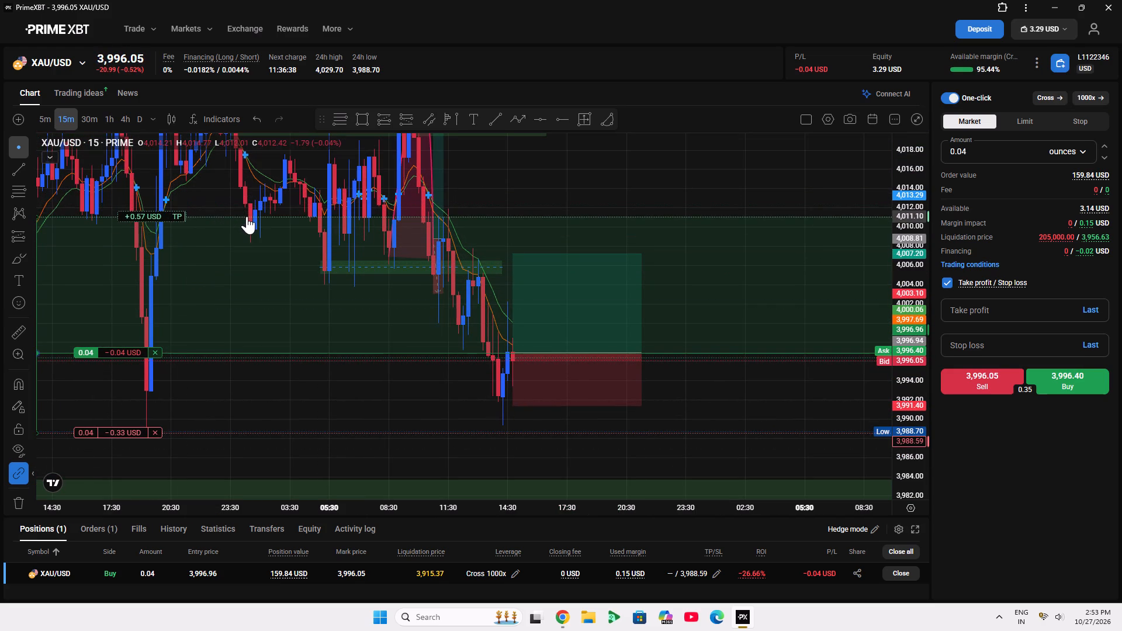
left_click_drag(247, 216, 274, 188)
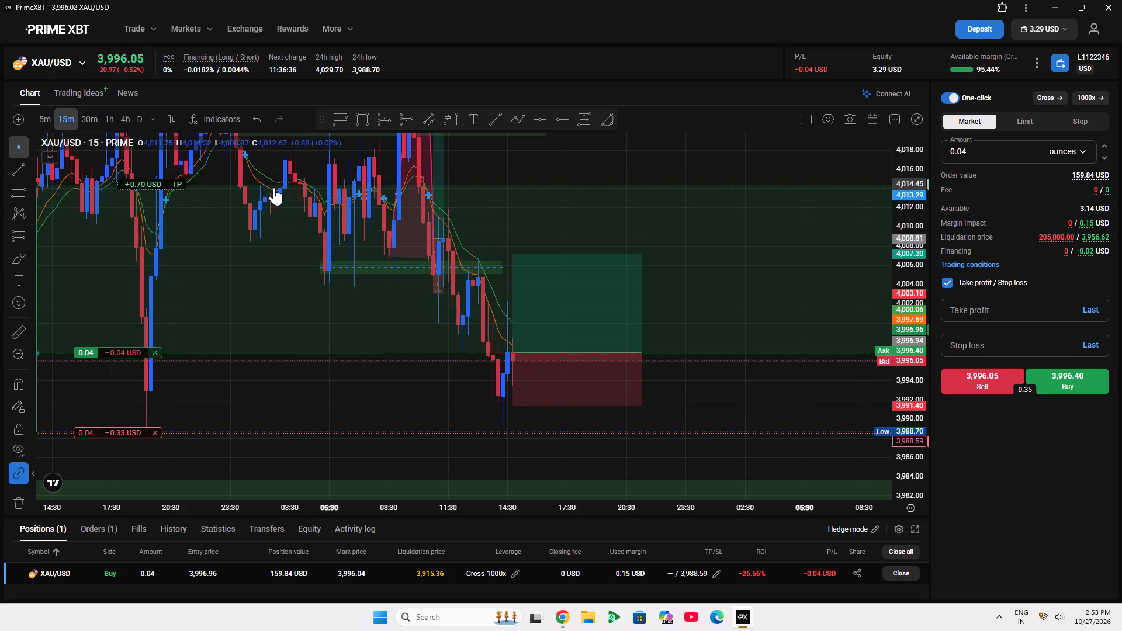
left_click_drag(274, 188, 268, 186)
Switch the chart to the 5-minute timeframe and examine recent price action around the entry and stop loss.
left_click_drag(716, 303, 748, 259)
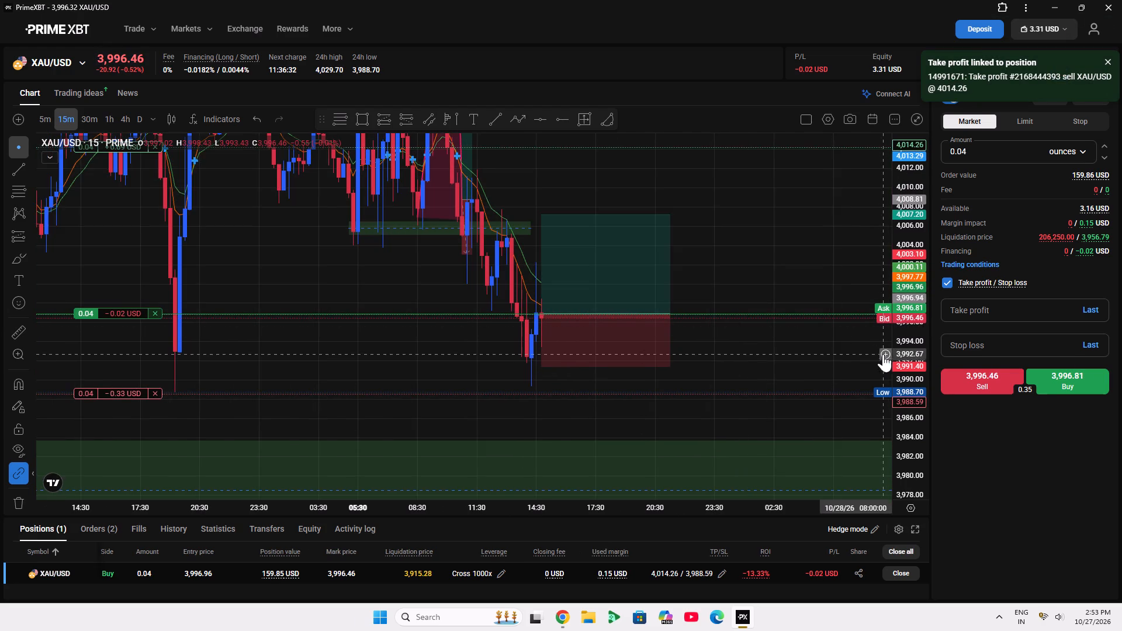
left_click_drag(895, 358, 895, 212)
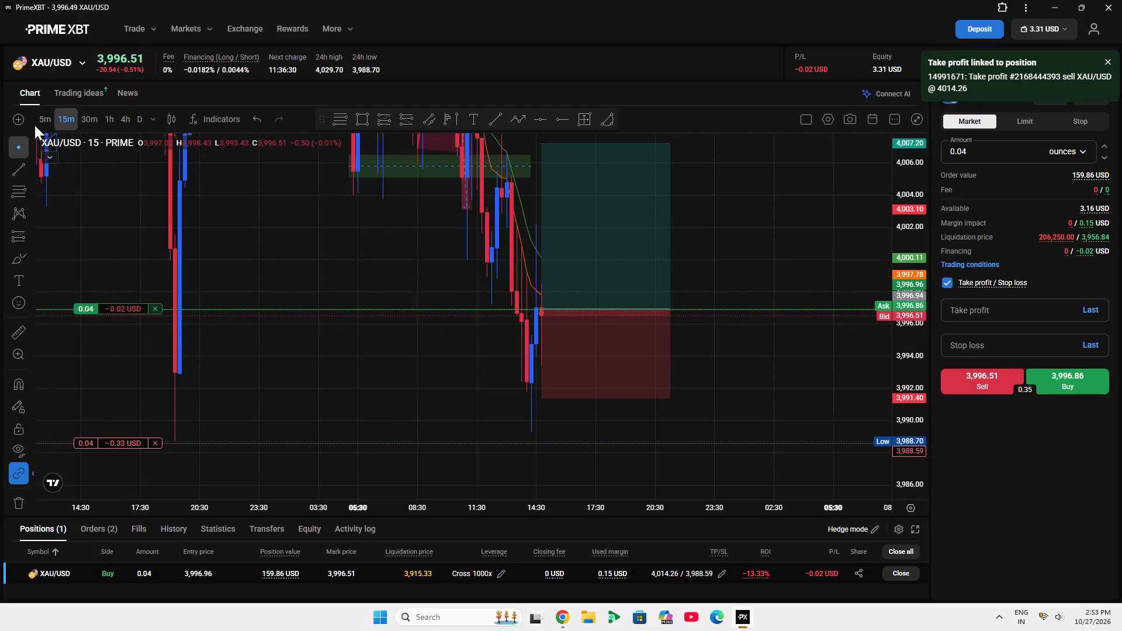
left_click(54, 124)
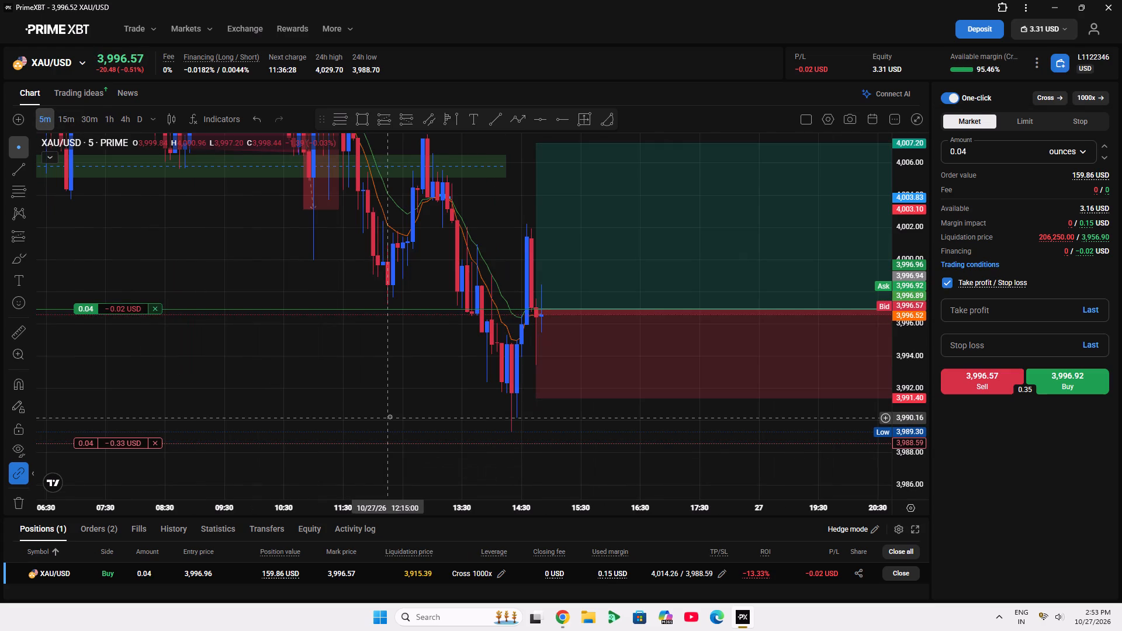
scroll(390, 417, "down", 5)
scroll(390, 417, "up", 8)
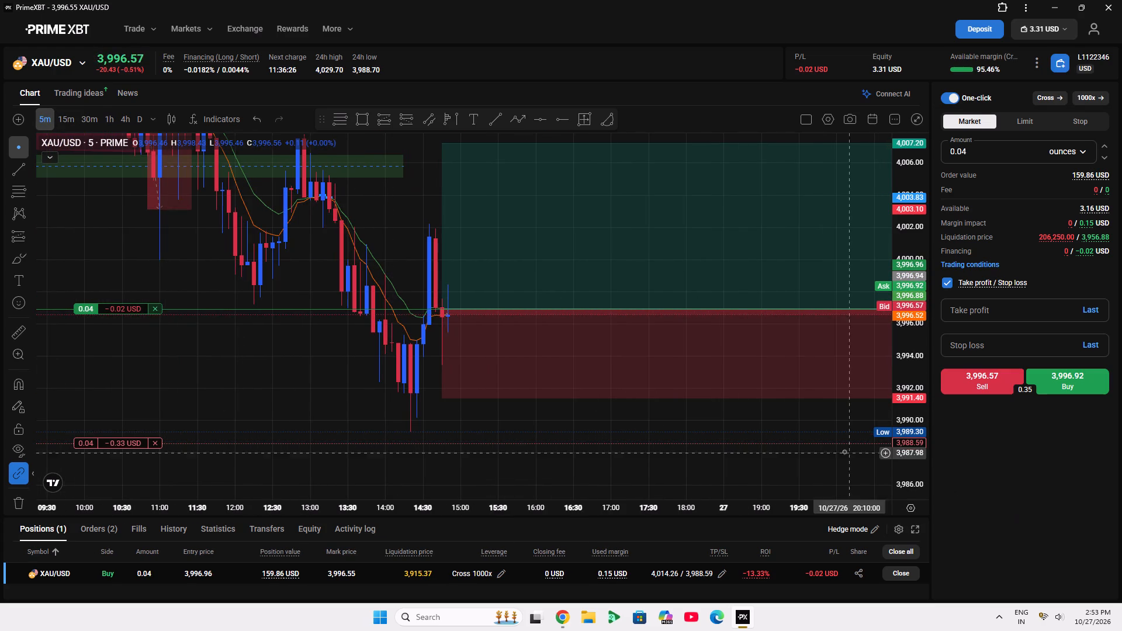
scroll(740, 401, "down", 10)
double_click(910, 405)
Delete the pink curve drawing over the 27 Oct 08:40–10:45 price peak.
scroll(469, 378, "up", 2)
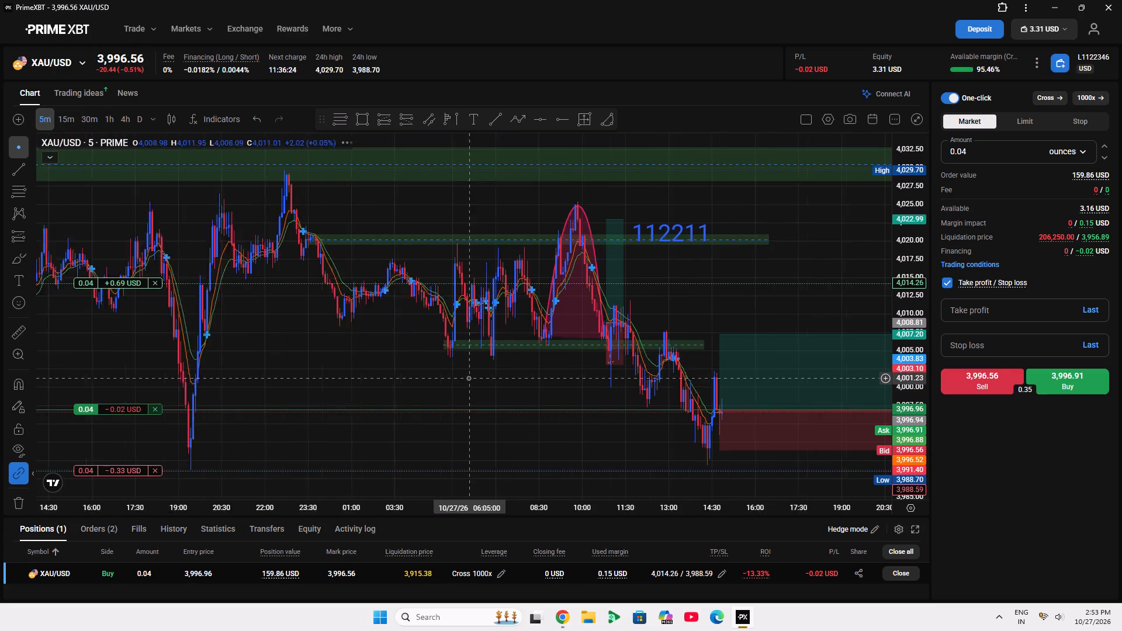
scroll(469, 378, "up", 9)
left_click_drag(251, 282, 396, 288)
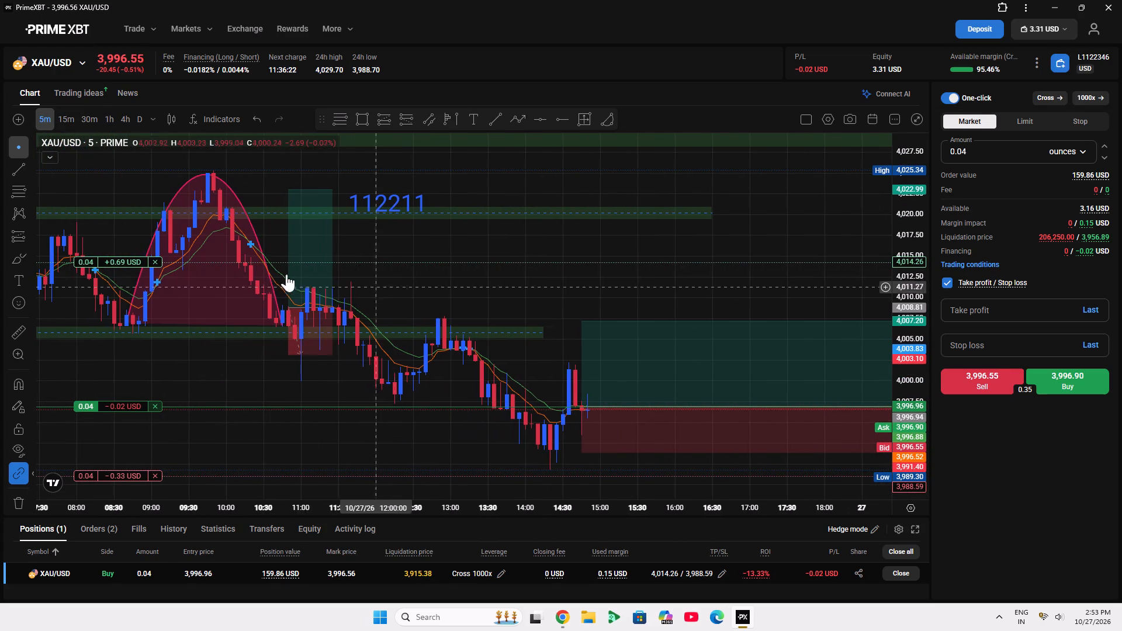
left_click(257, 230)
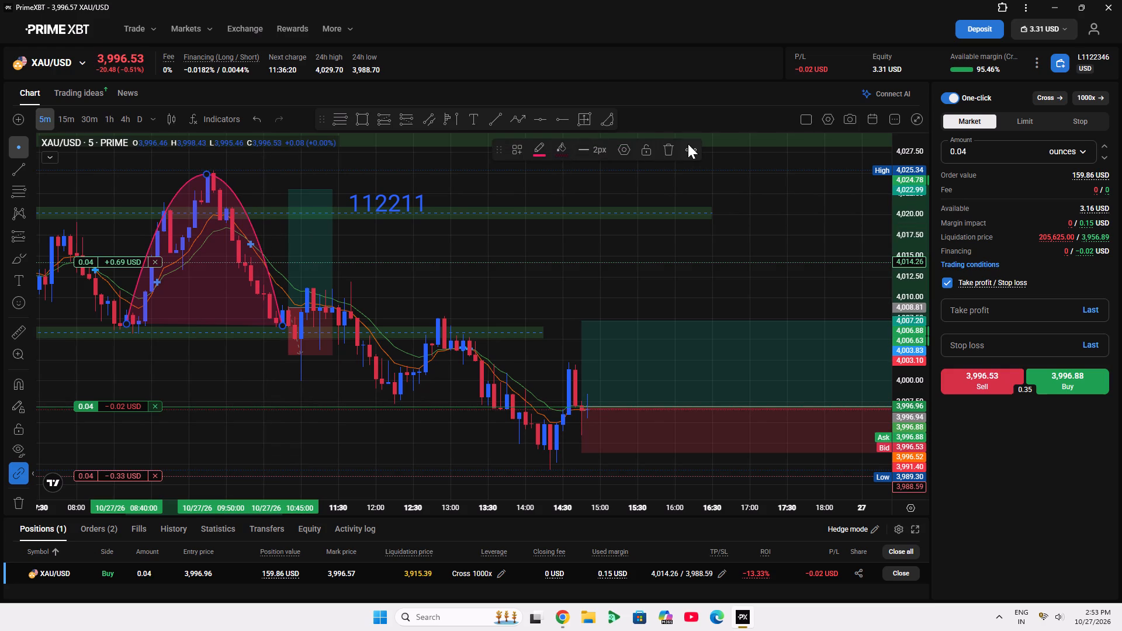
left_click(671, 145)
Unlock the 112211 text label, move it just above the new long position drawing's target area, and lock it again.
left_click(413, 198)
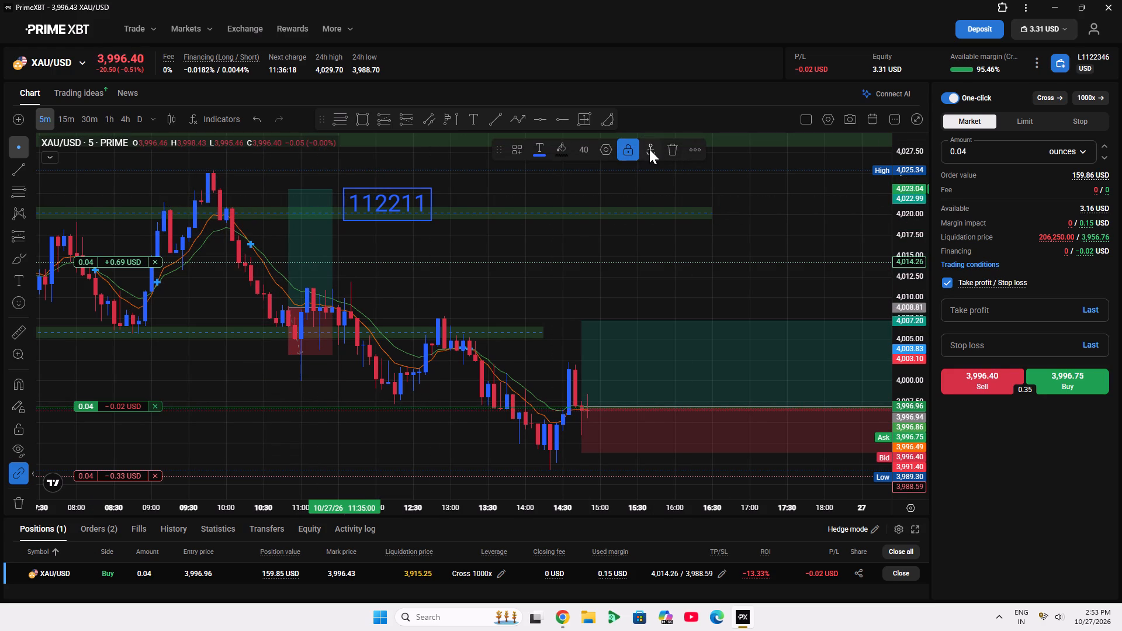
left_click(613, 143)
left_click(567, 158)
left_click(626, 143)
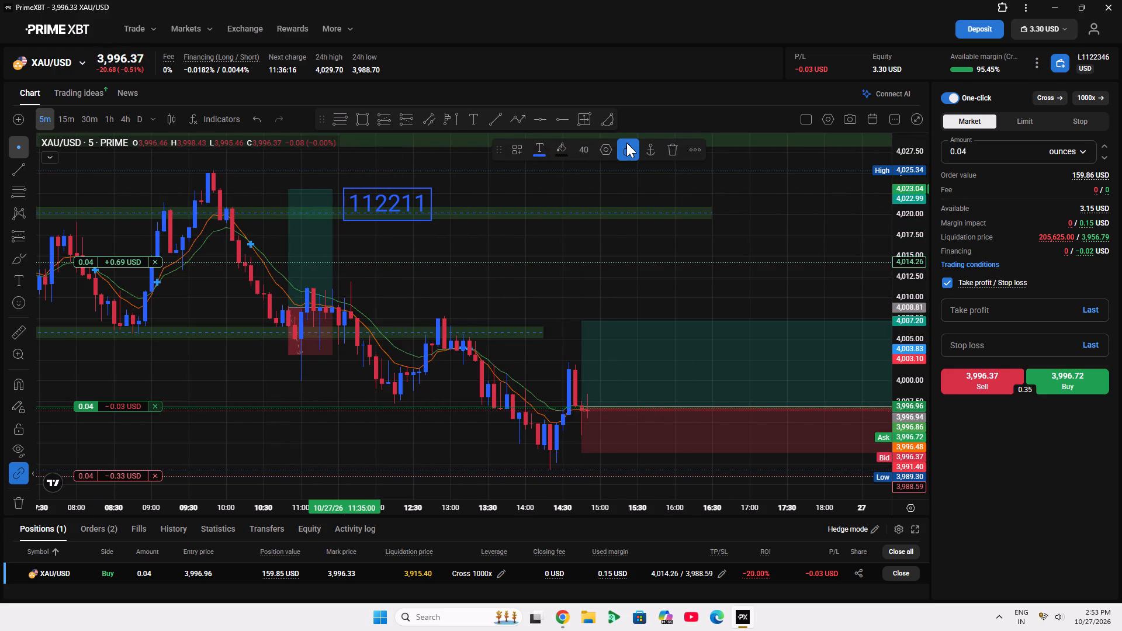
left_click_drag(390, 193, 793, 271)
left_click_drag(802, 242, 482, 204)
left_click_drag(494, 154, 637, 206)
left_click(642, 152)
left_click(627, 150)
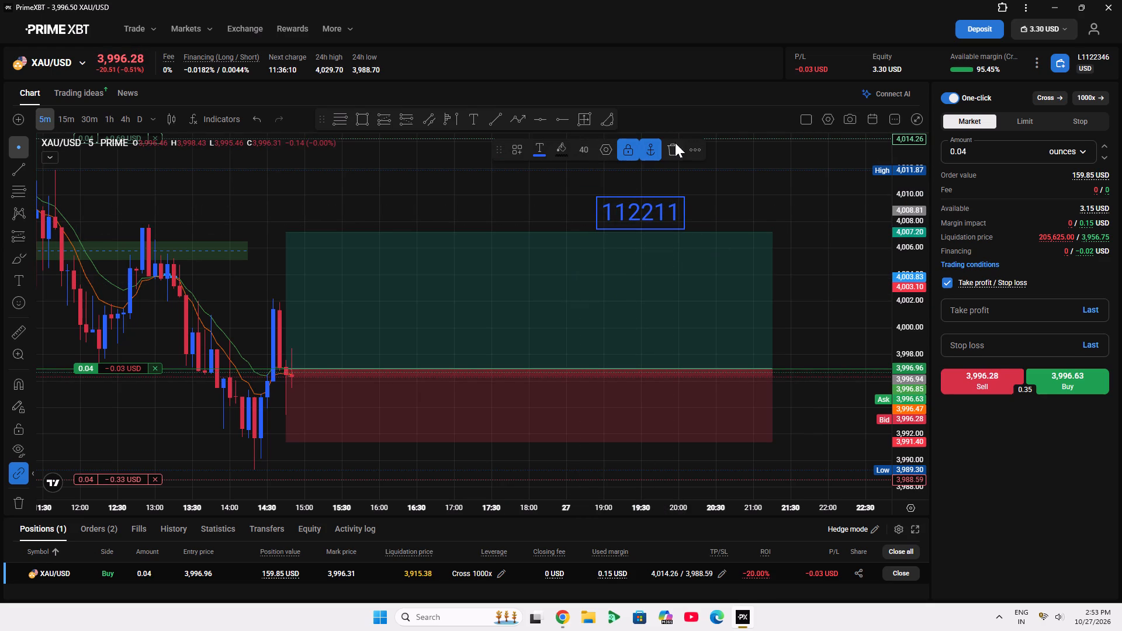
left_click(657, 145)
Delete the older long position drawing near 27 Oct 11:00 with the 4,022.99 target.
left_click_drag(460, 176, 729, 221)
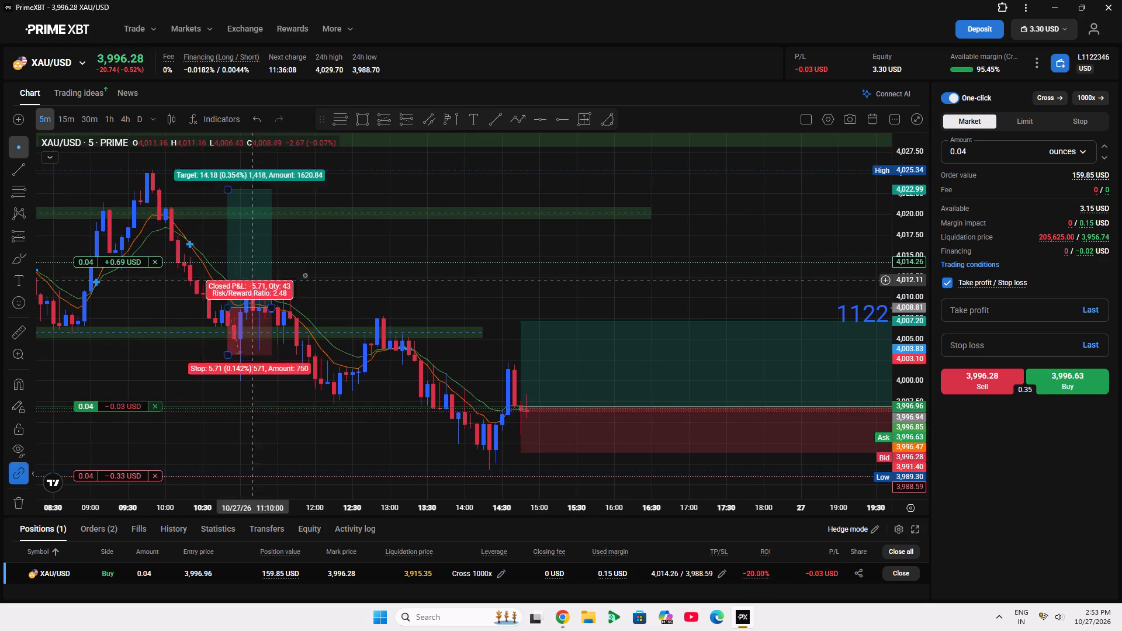
left_click(252, 251)
left_click(675, 153)
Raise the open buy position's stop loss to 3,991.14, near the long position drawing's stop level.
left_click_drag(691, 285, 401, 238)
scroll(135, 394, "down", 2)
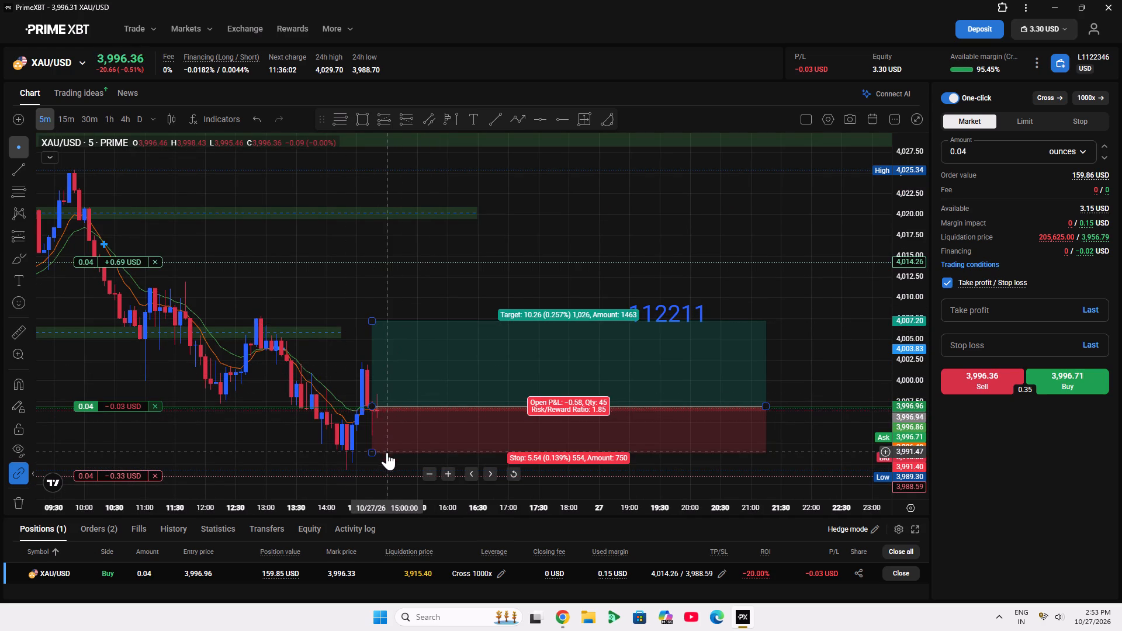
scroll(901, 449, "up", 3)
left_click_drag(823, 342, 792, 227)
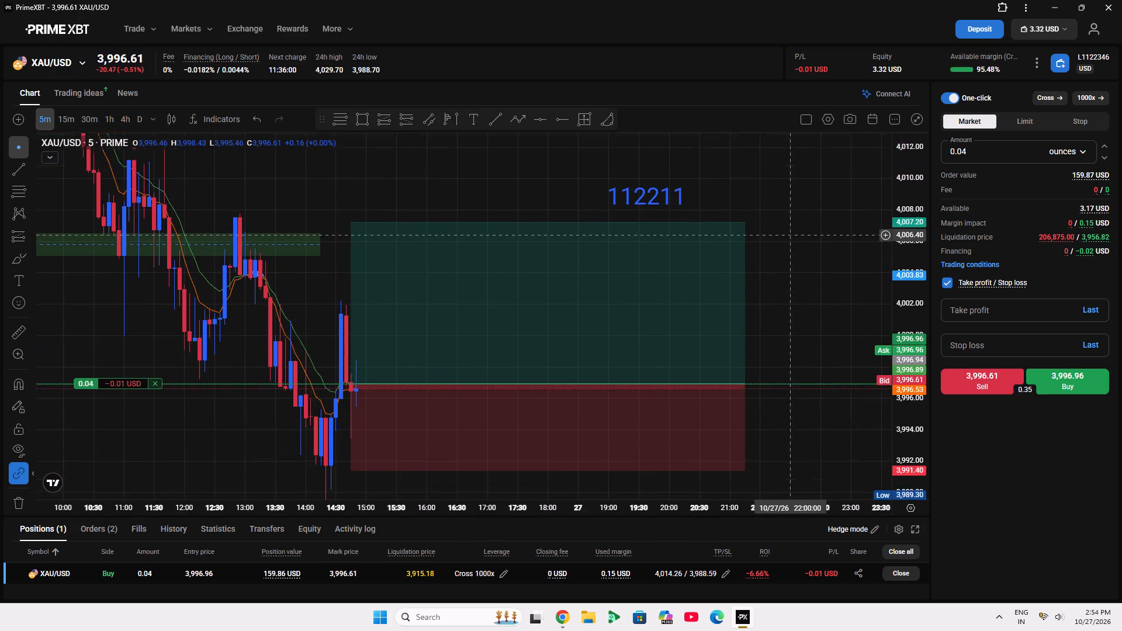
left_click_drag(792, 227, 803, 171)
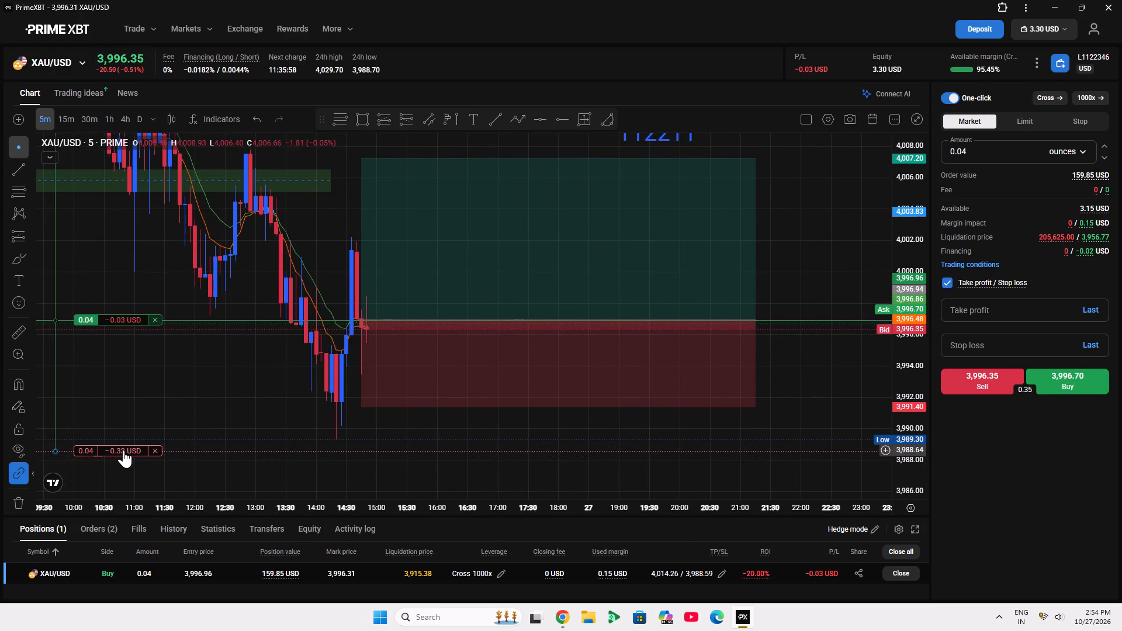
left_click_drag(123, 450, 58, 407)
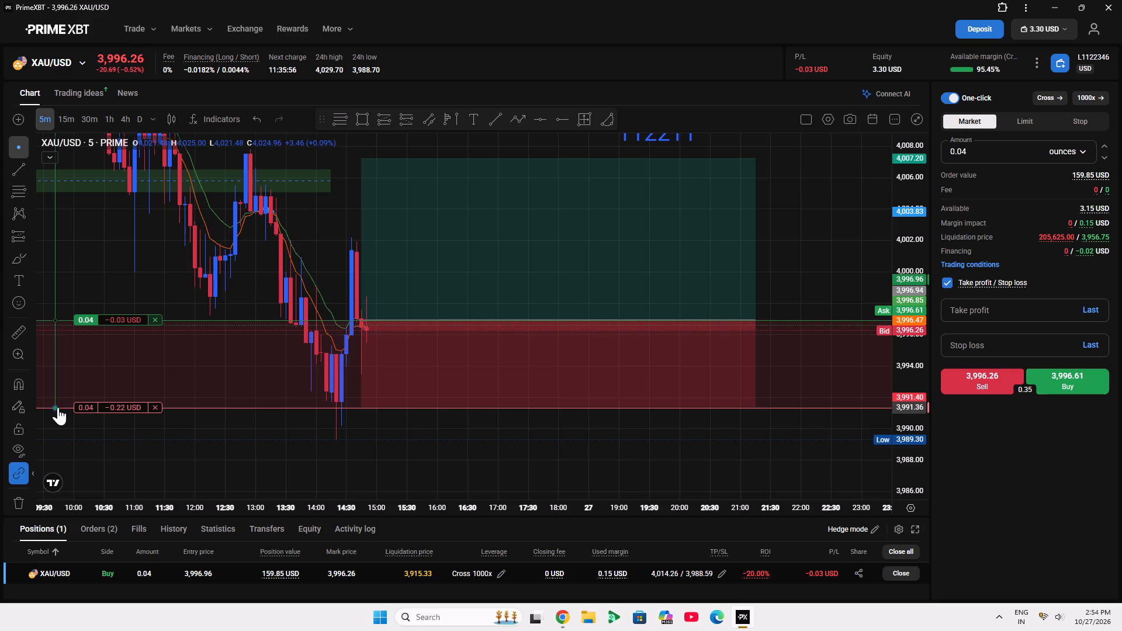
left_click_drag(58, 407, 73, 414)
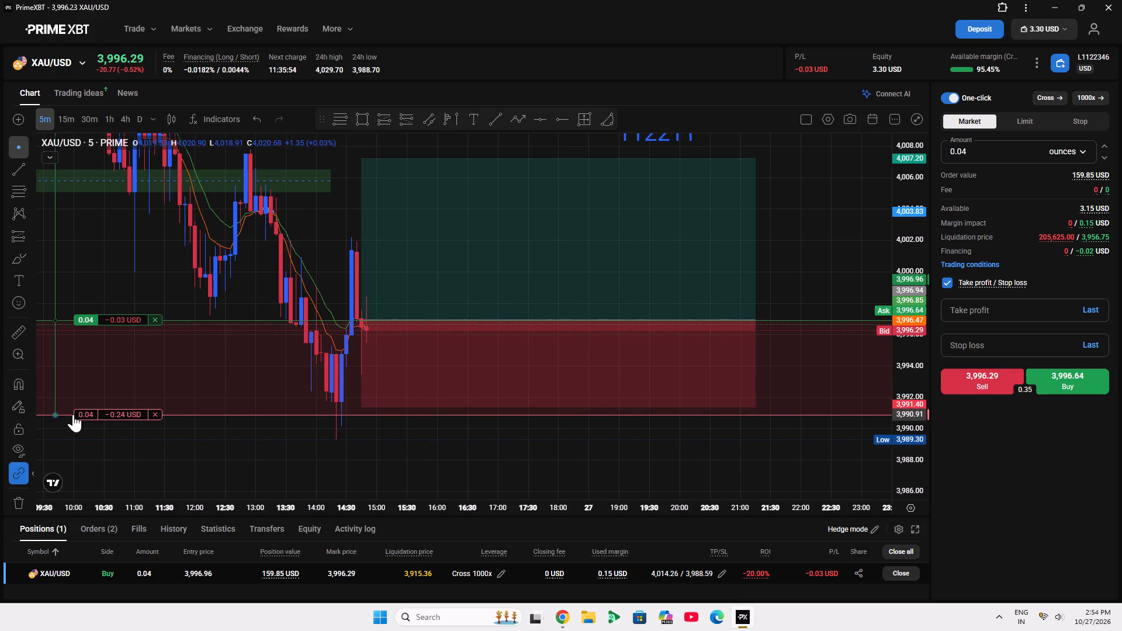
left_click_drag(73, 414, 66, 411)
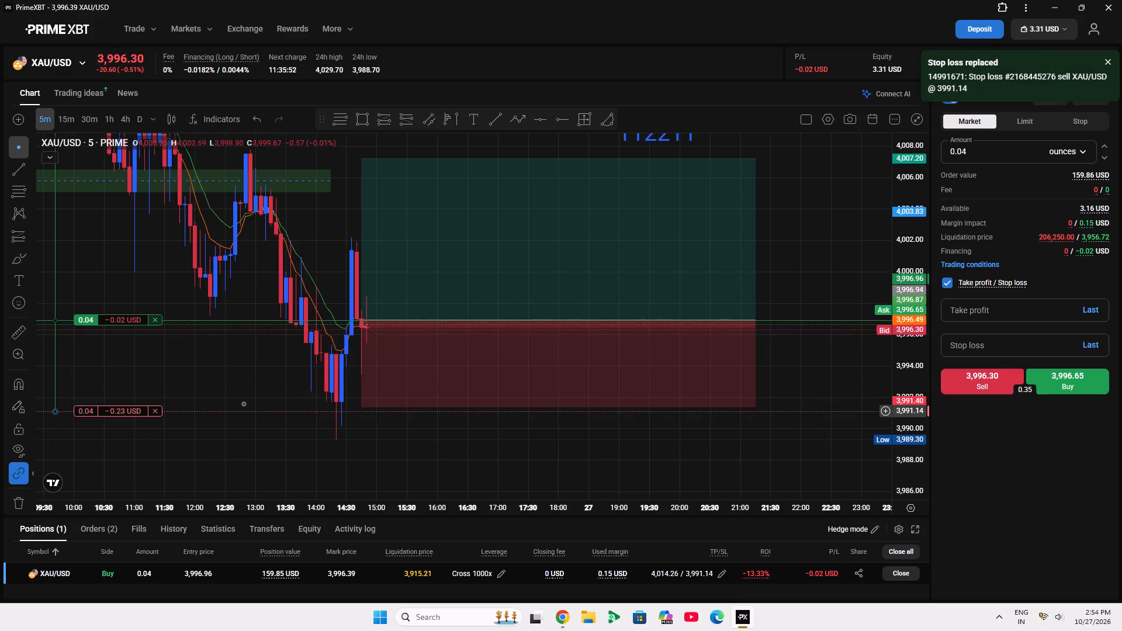
Fine-tune the open buy position's stop loss to 3,991.09.
left_click_drag(271, 389, 450, 294)
scroll(908, 426, "up", 6)
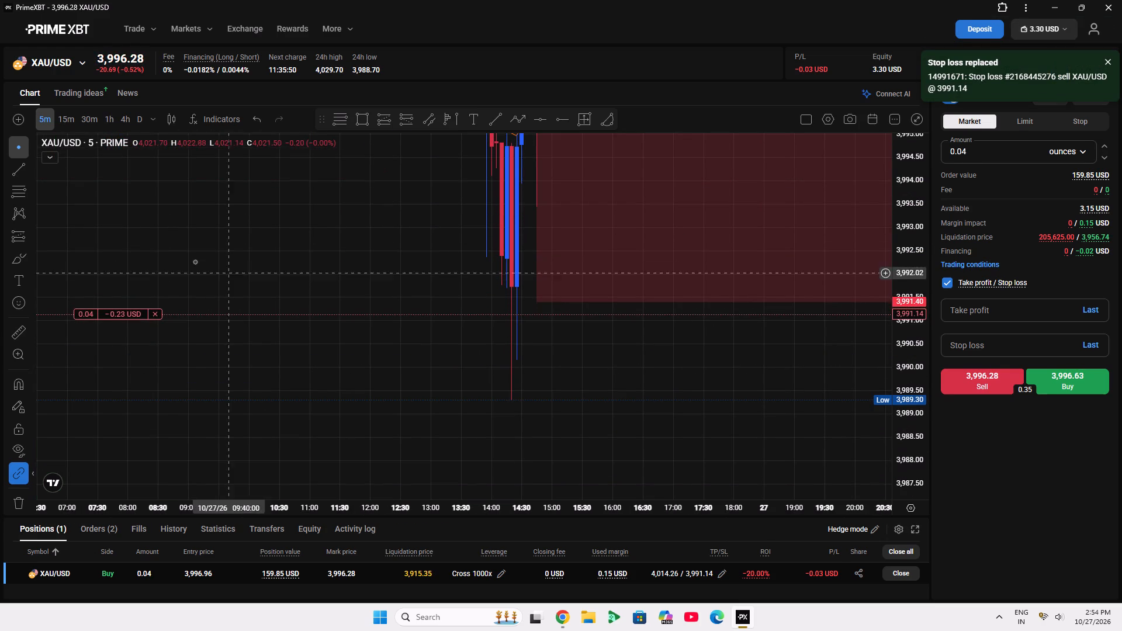
left_click(119, 308)
left_click_drag(124, 311, 131, 313)
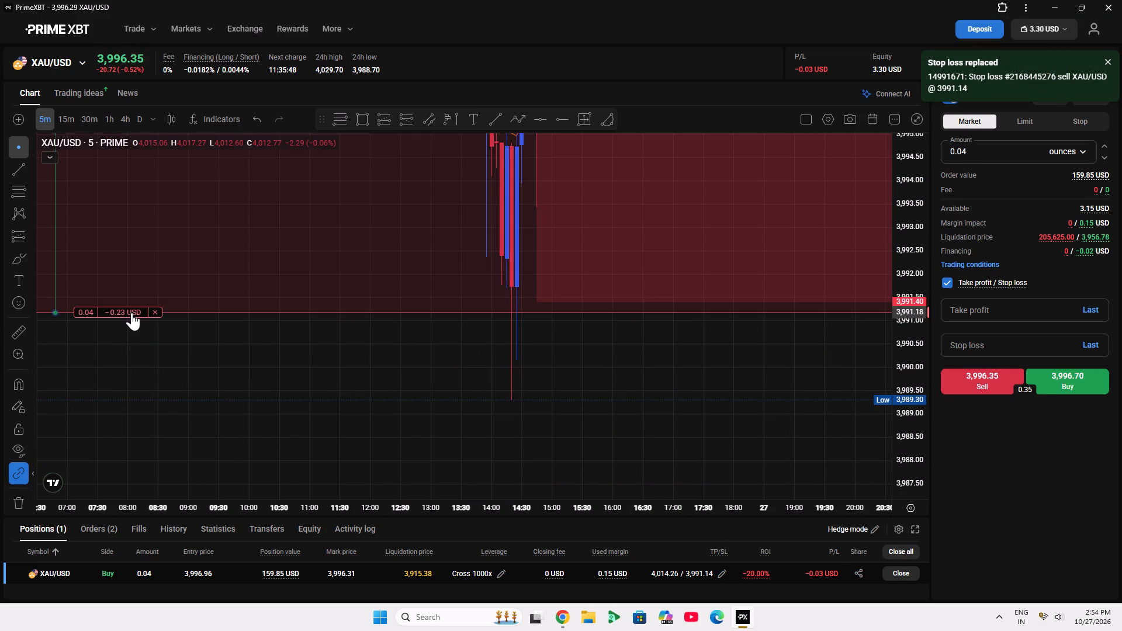
left_click_drag(131, 313, 124, 317)
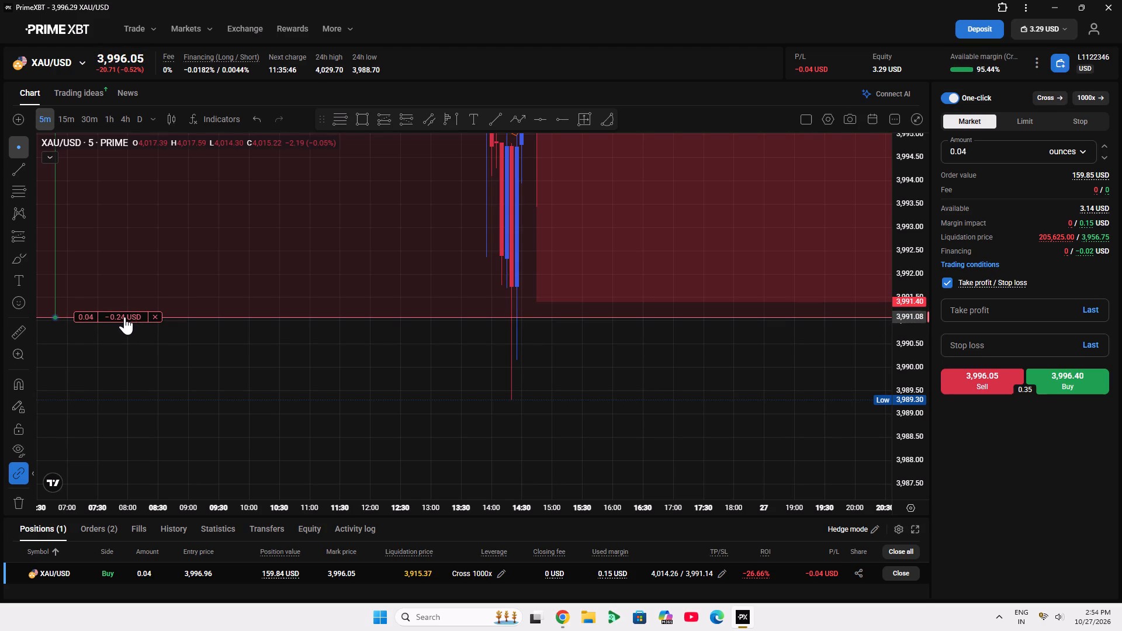
left_click_drag(124, 317, 119, 316)
Lower the long position drawing's stop level to about 3,991.08 to match the position's stop loss.
left_click_drag(421, 226, 188, 302)
left_click(447, 328)
left_click_drag(320, 374, 324, 387)
Switch the XAU/USD chart back to the 15-minute timeframe.
left_click_drag(234, 268, 240, 429)
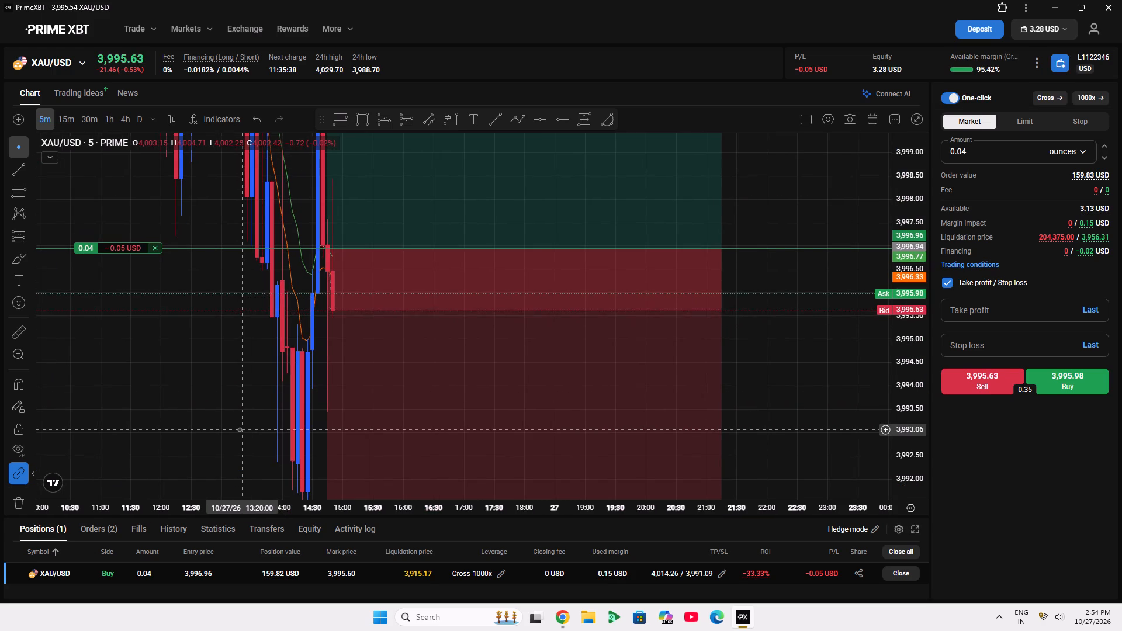
scroll(240, 429, "down", 10)
scroll(908, 311, "down", 11)
double_click(908, 311)
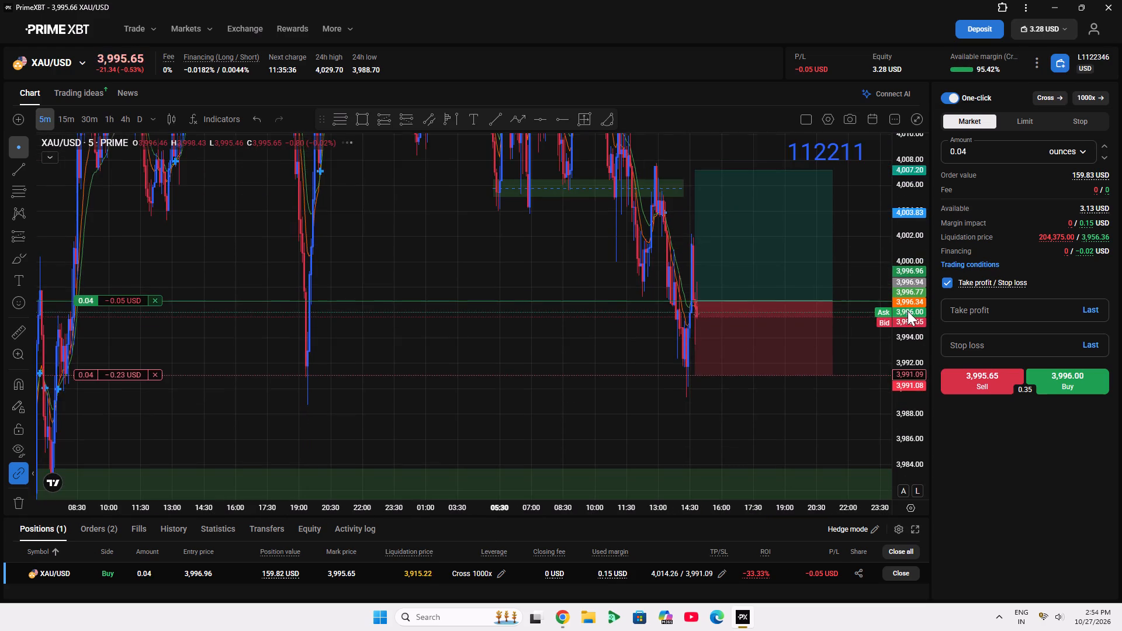
scroll(782, 349, "up", 12)
left_click_drag(203, 216, 234, 221)
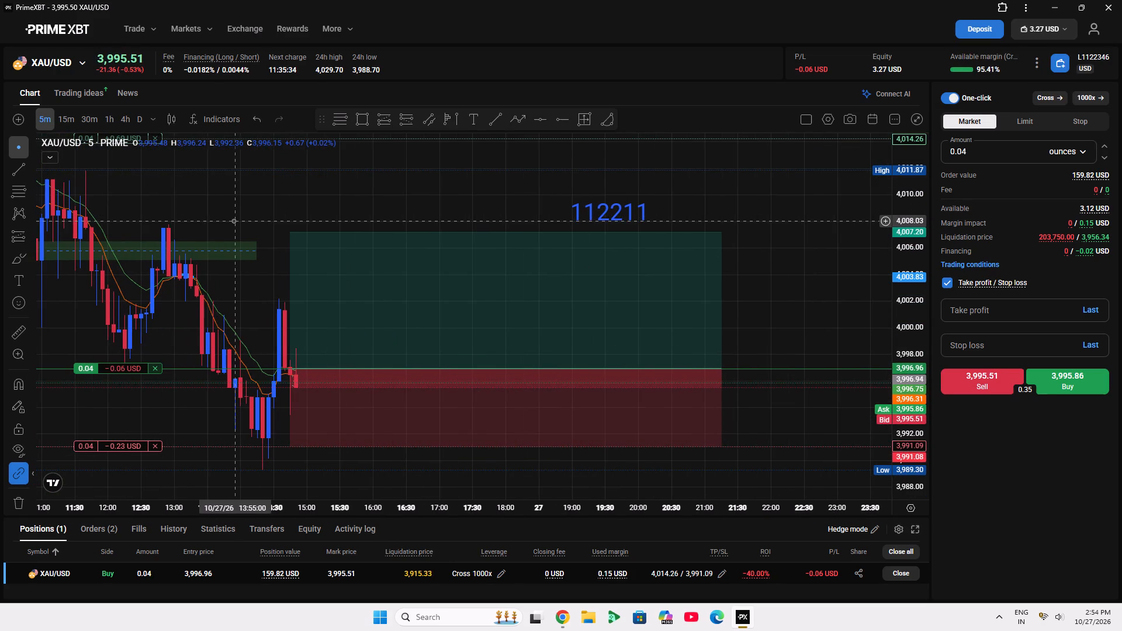
left_click(58, 115)
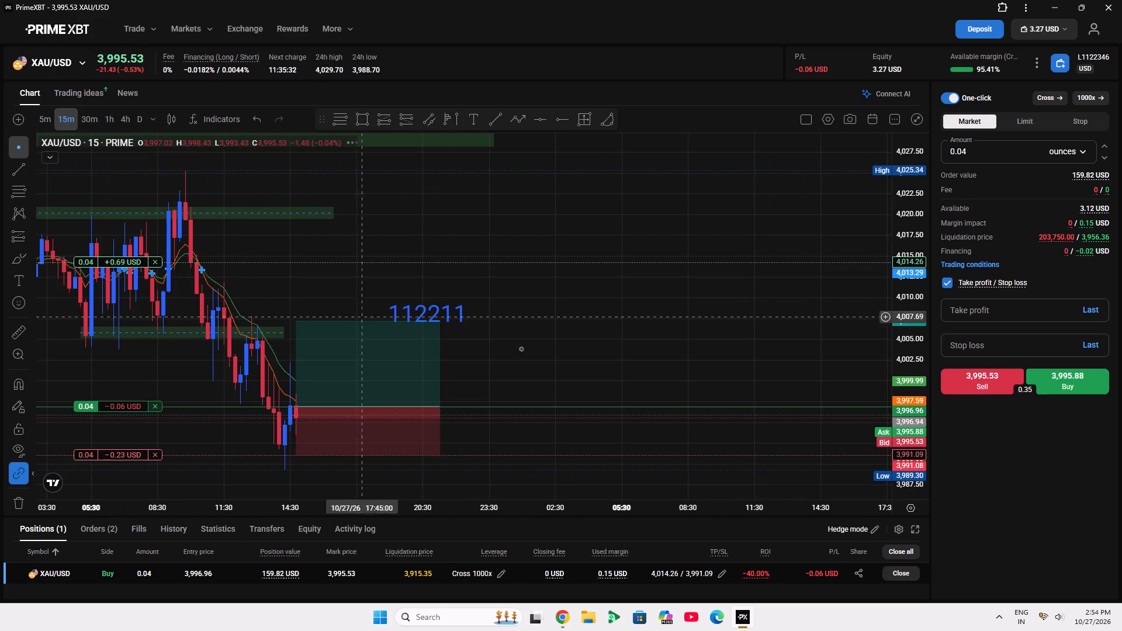
Draw a rectangle zone from 26 Oct 07:45 at about 3,994 down to 3,990, extending past the long position drawing.
left_click_drag(693, 366, 906, 356)
scroll(701, 428, "up", 5)
left_click_drag(595, 299, 755, 331)
scroll(748, 342, "down", 5)
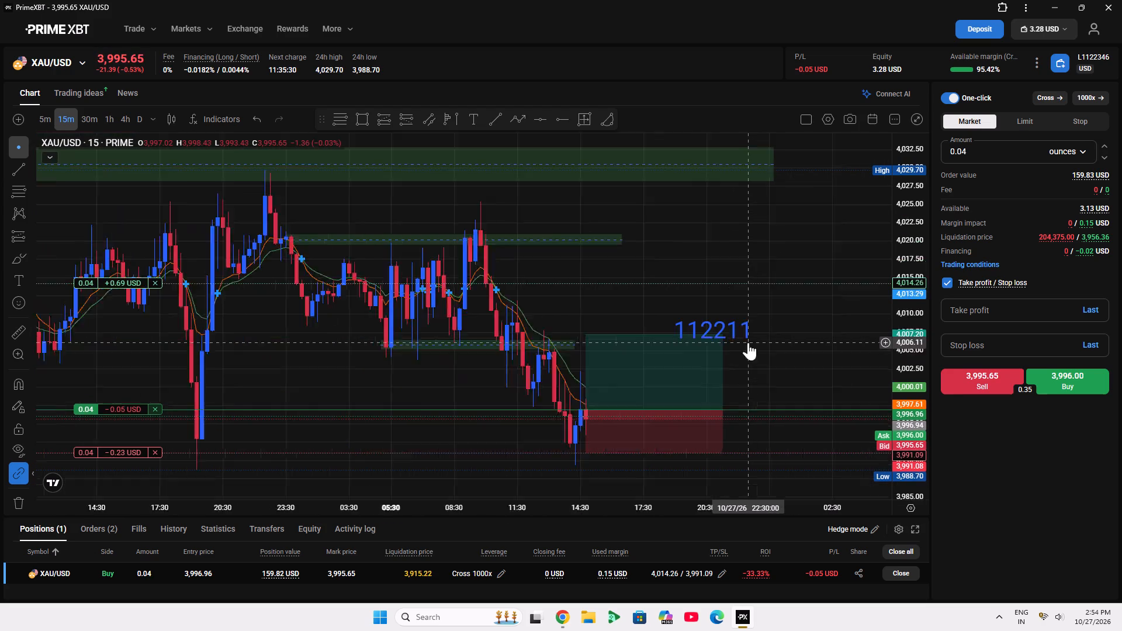
scroll(748, 342, "down", 5)
left_click_drag(501, 403, 427, 422)
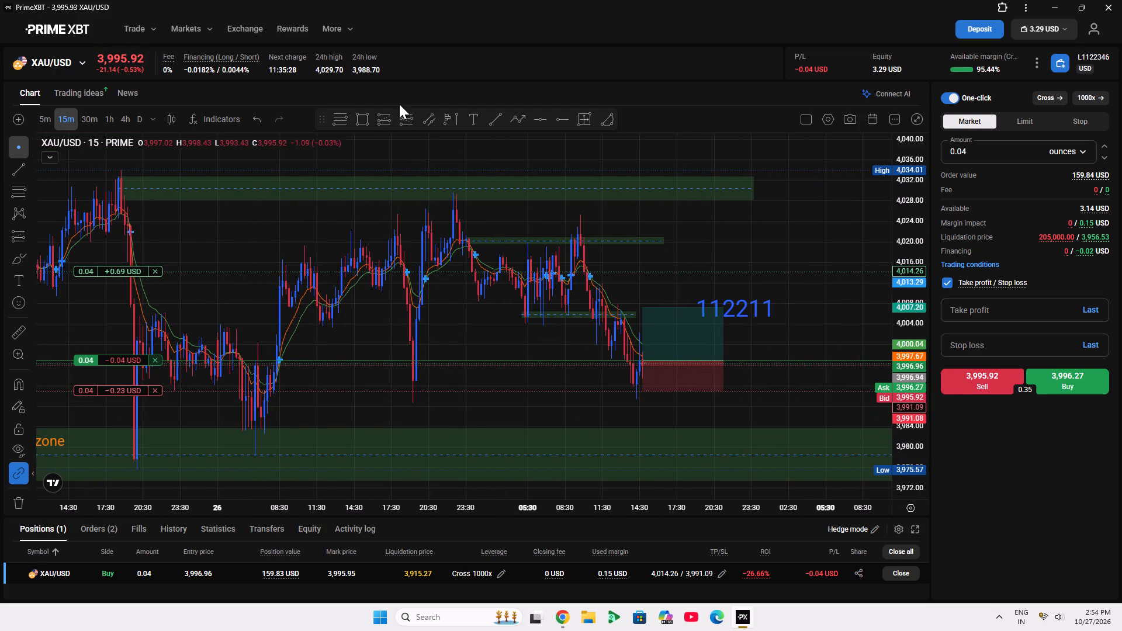
left_click(369, 116)
left_click(271, 372)
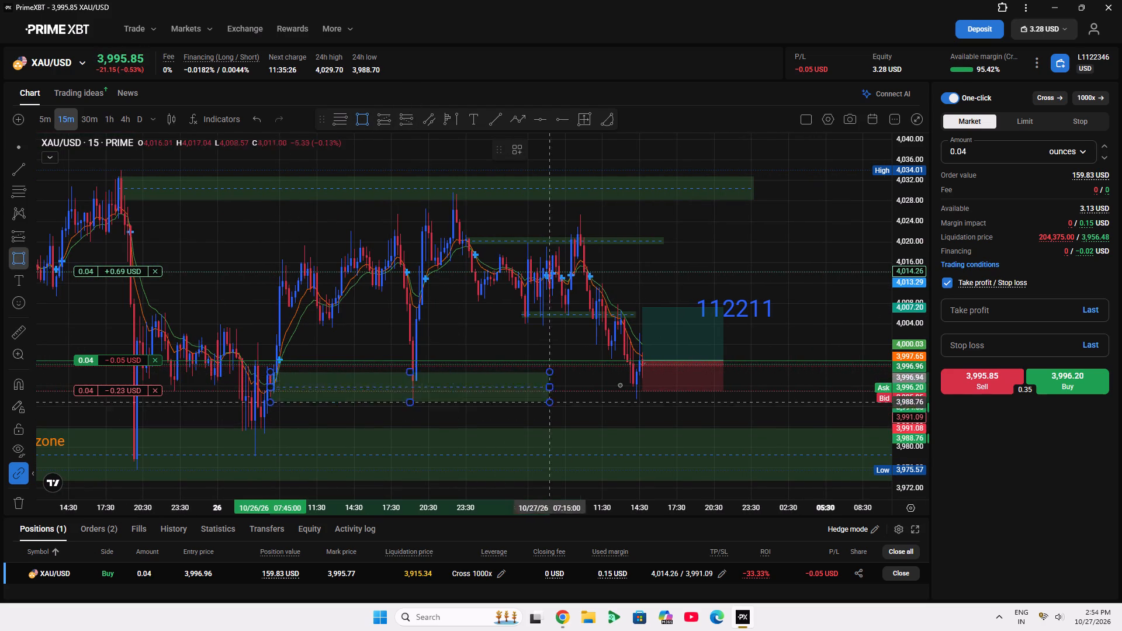
left_click(833, 397)
Raise the open buy position's take profit to 4,018.03 on the XAU/USD chart.
left_click_drag(828, 293, 738, 273)
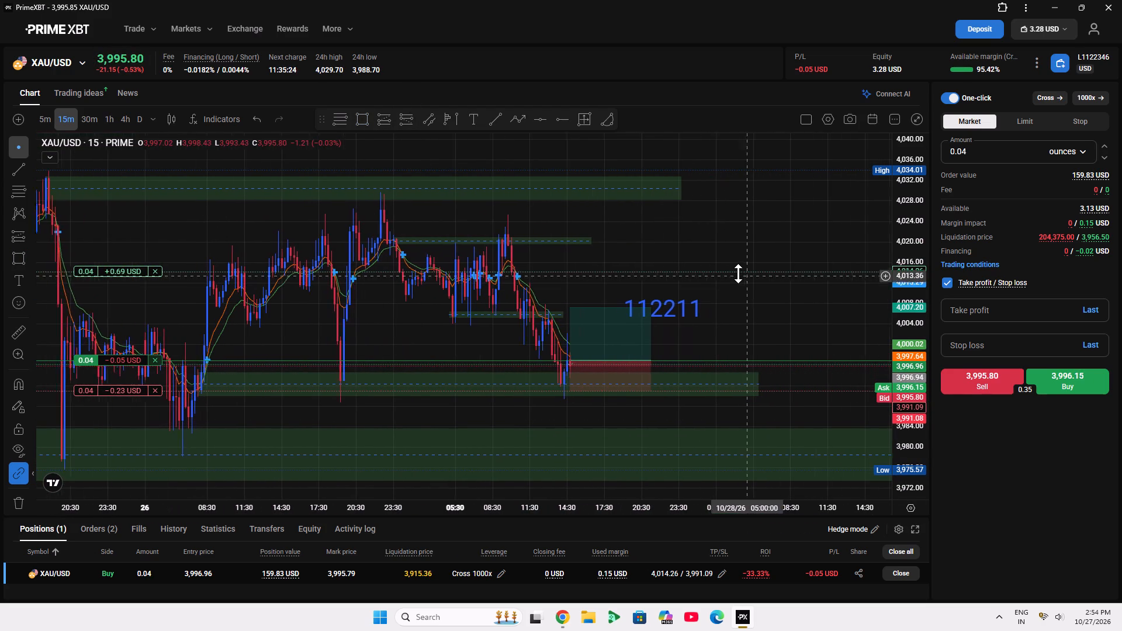
left_click_drag(738, 273, 736, 273)
scroll(936, 424, "up", 5)
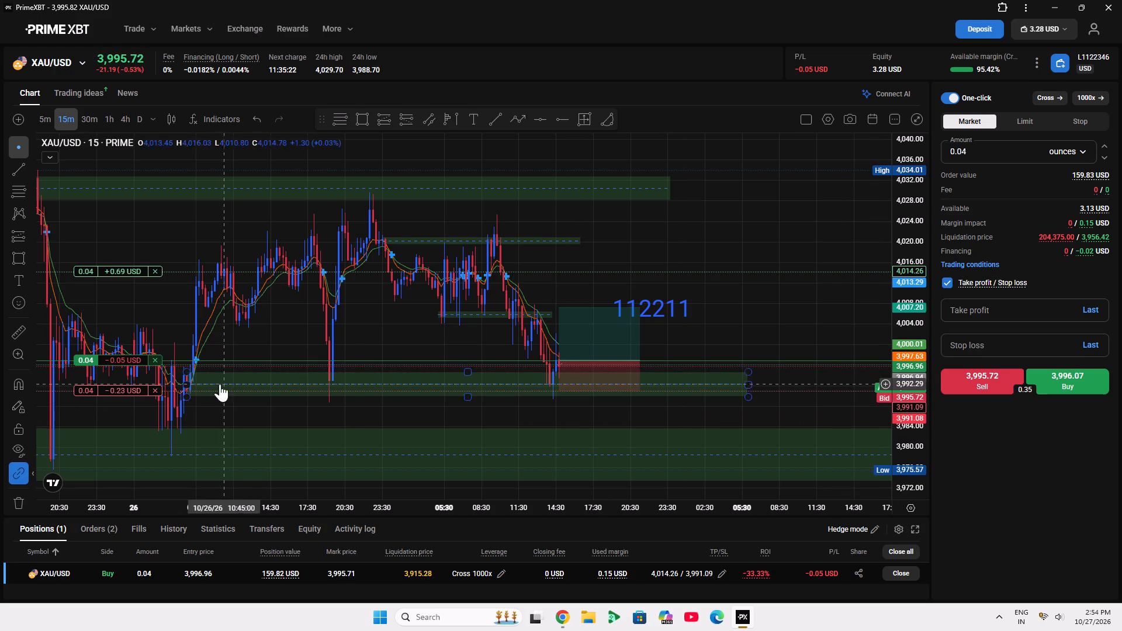
left_click_drag(126, 269, 119, 221)
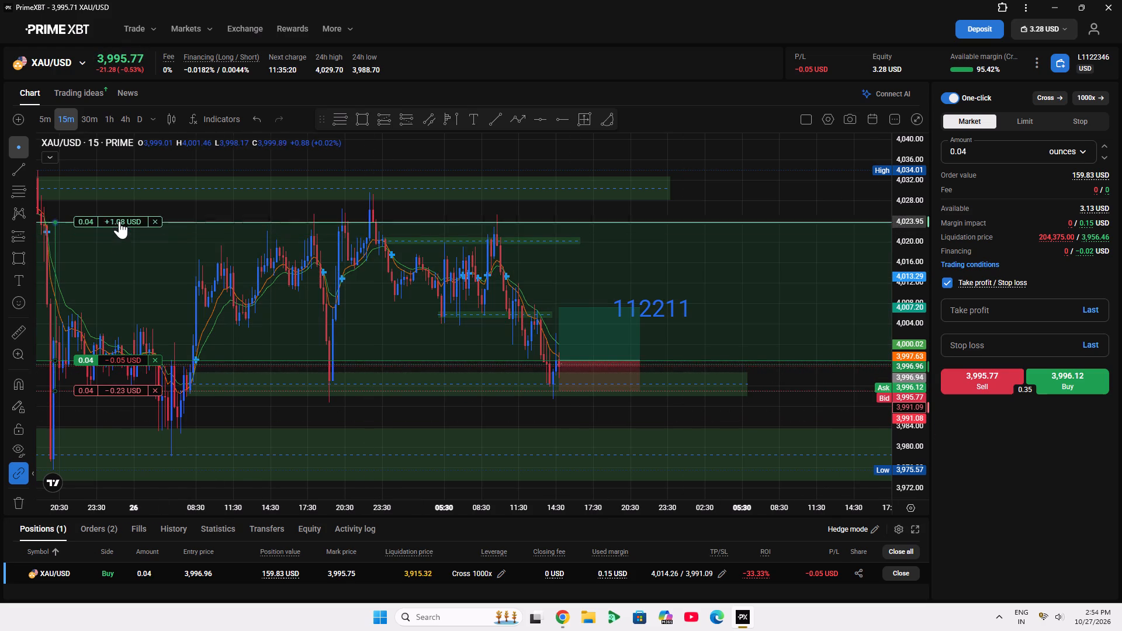
left_click_drag(119, 221, 141, 215)
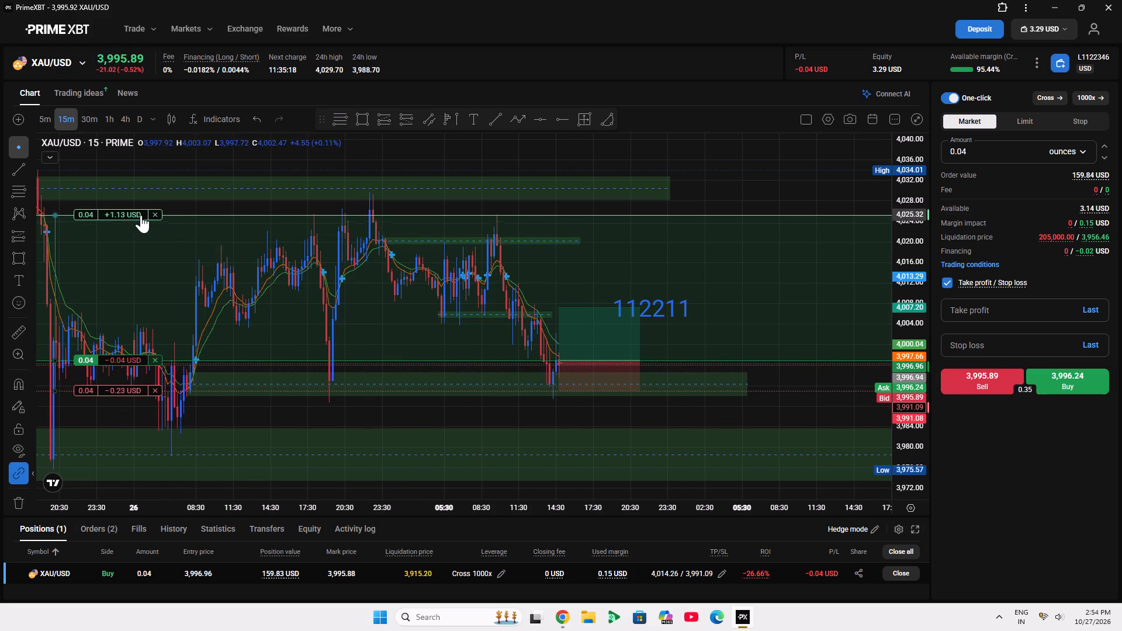
left_click_drag(141, 215, 136, 235)
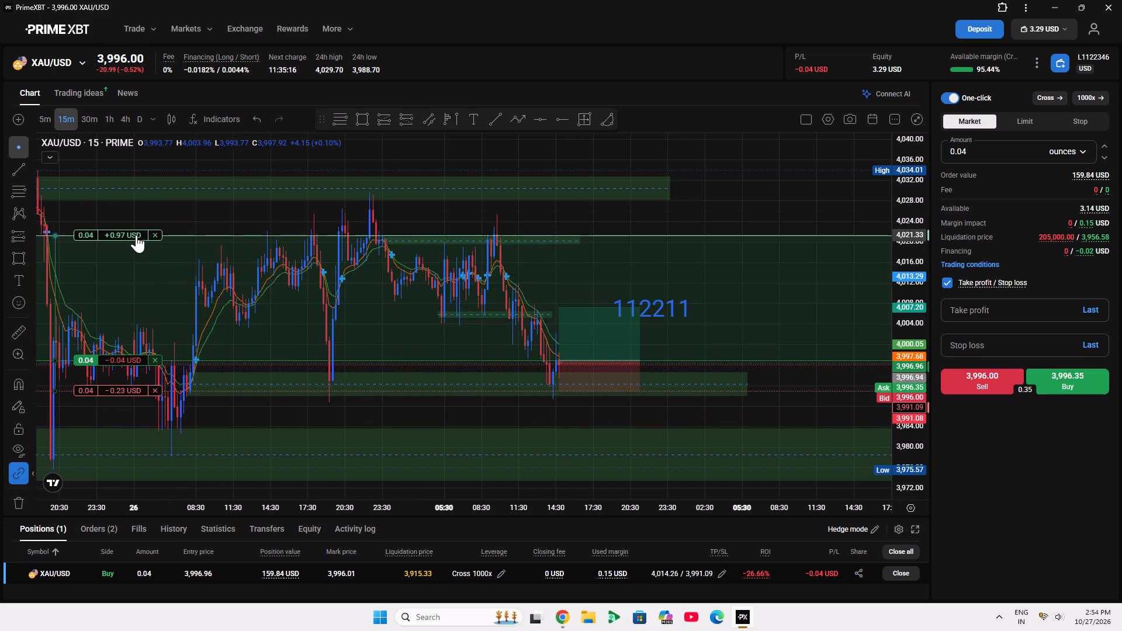
left_click_drag(136, 235, 143, 255)
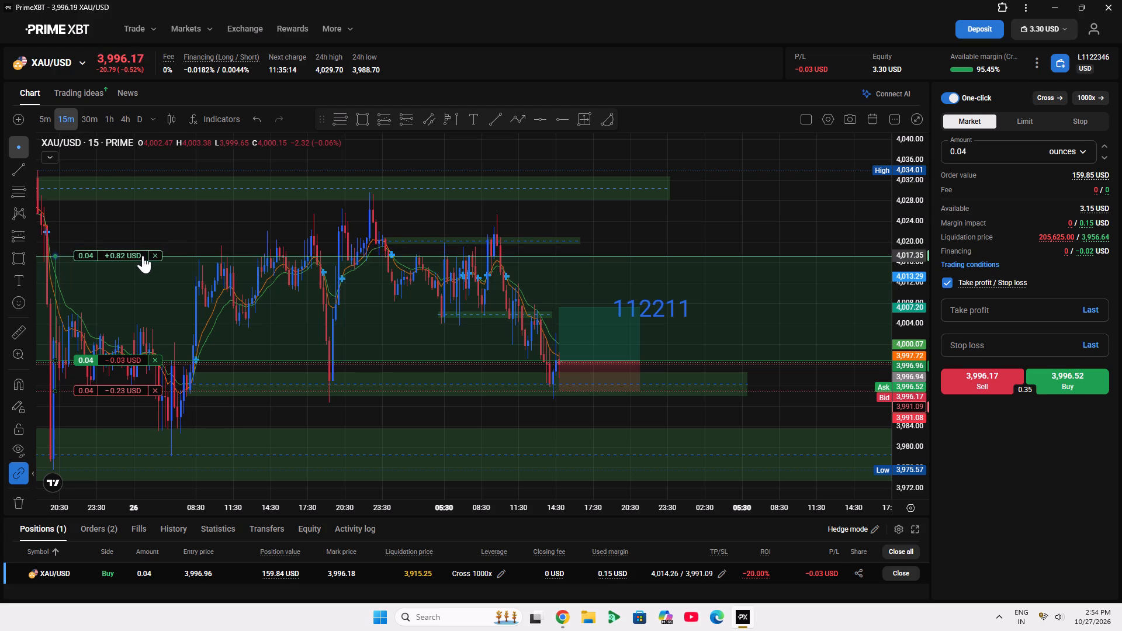
left_click_drag(143, 255, 123, 254)
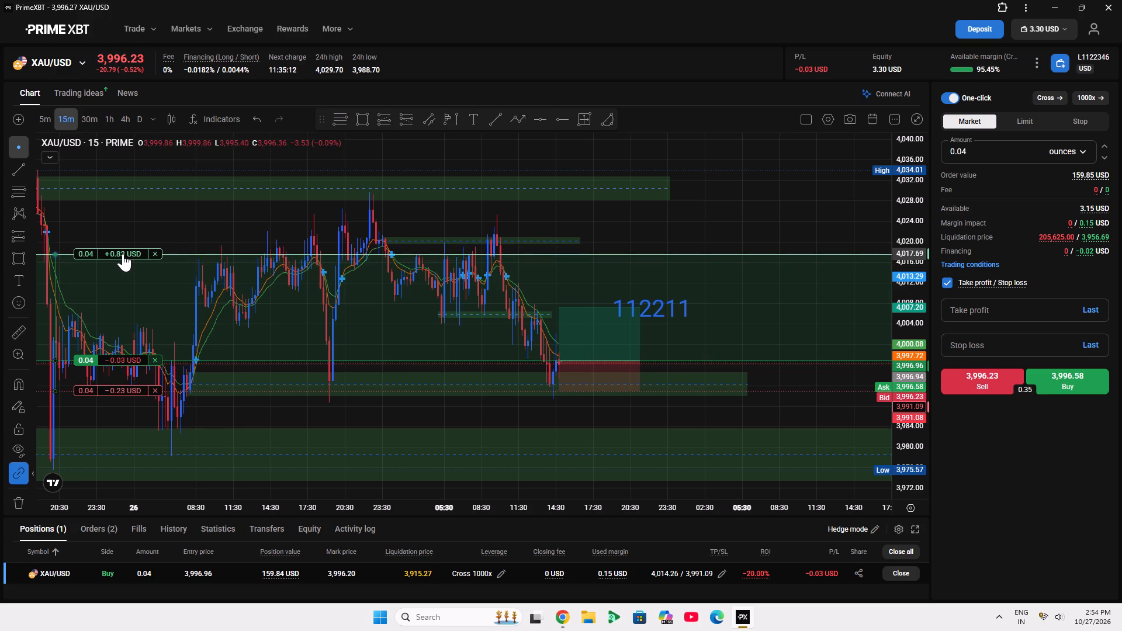
left_click_drag(123, 254, 116, 252)
Nudge the long position drawing's target level up to about 4,007.33.
left_click(577, 303)
double_click(558, 306)
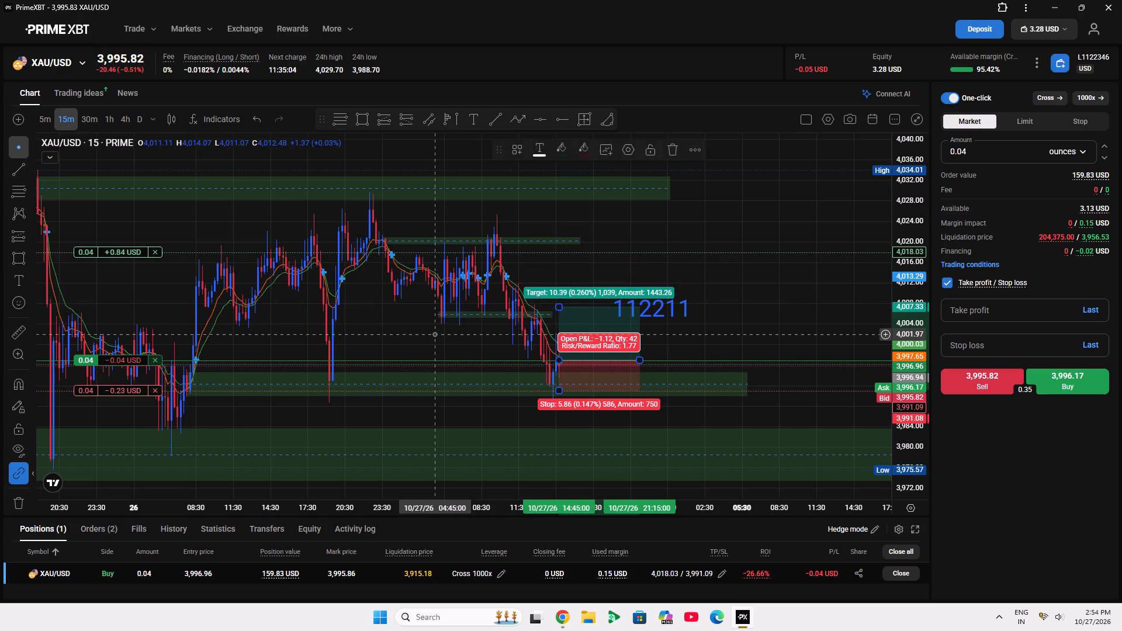
Examine the latest 15-minute candles around the long position's entry, stop loss and the support zone beneath it.
left_click_drag(435, 334, 265, 290)
scroll(265, 290, "up", 6)
left_click_drag(265, 290, 296, 298)
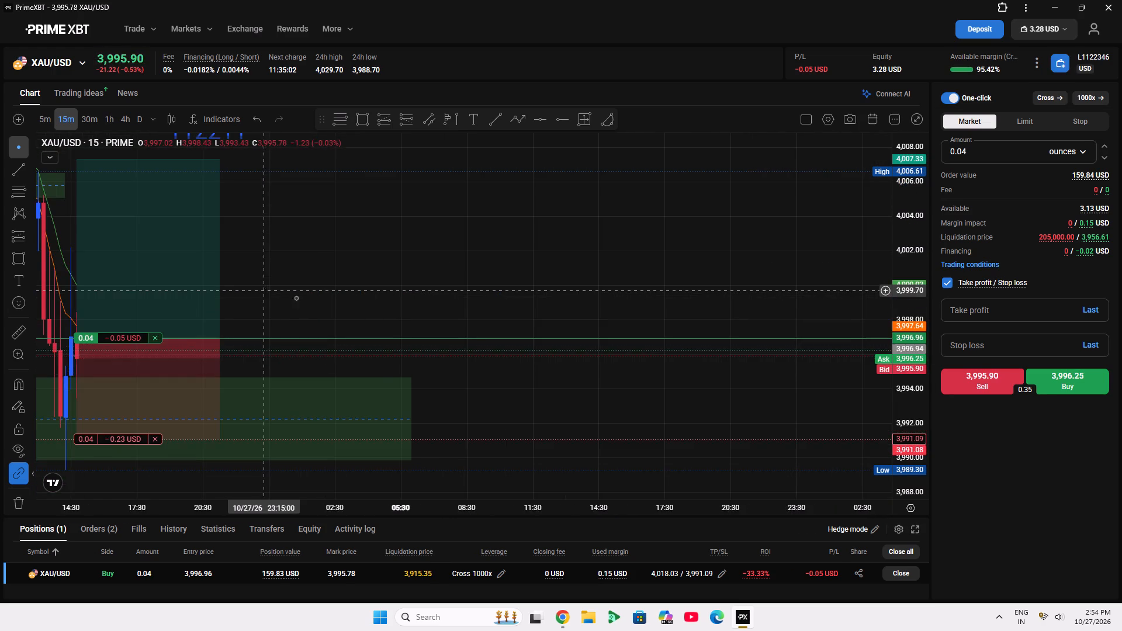
left_click_drag(296, 298, 664, 379)
scroll(664, 379, "up", 4)
left_click_drag(541, 297, 668, 296)
scroll(895, 414, "up", 4)
left_click_drag(679, 370, 867, 152)
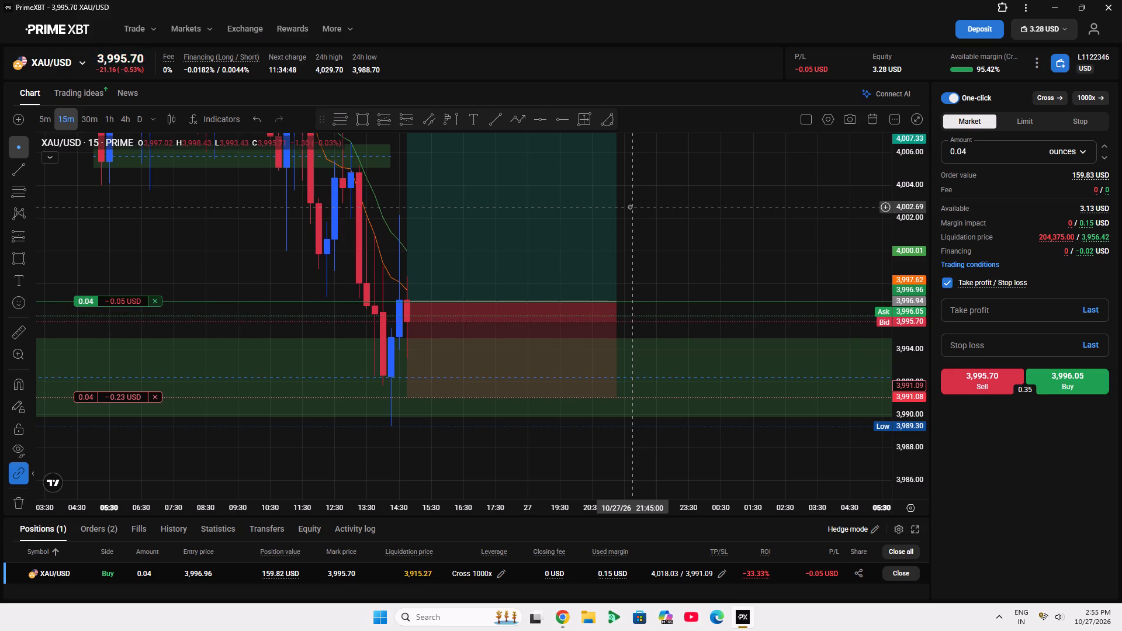
Open the trading ideas for XAU/USD.
left_click(70, 86)
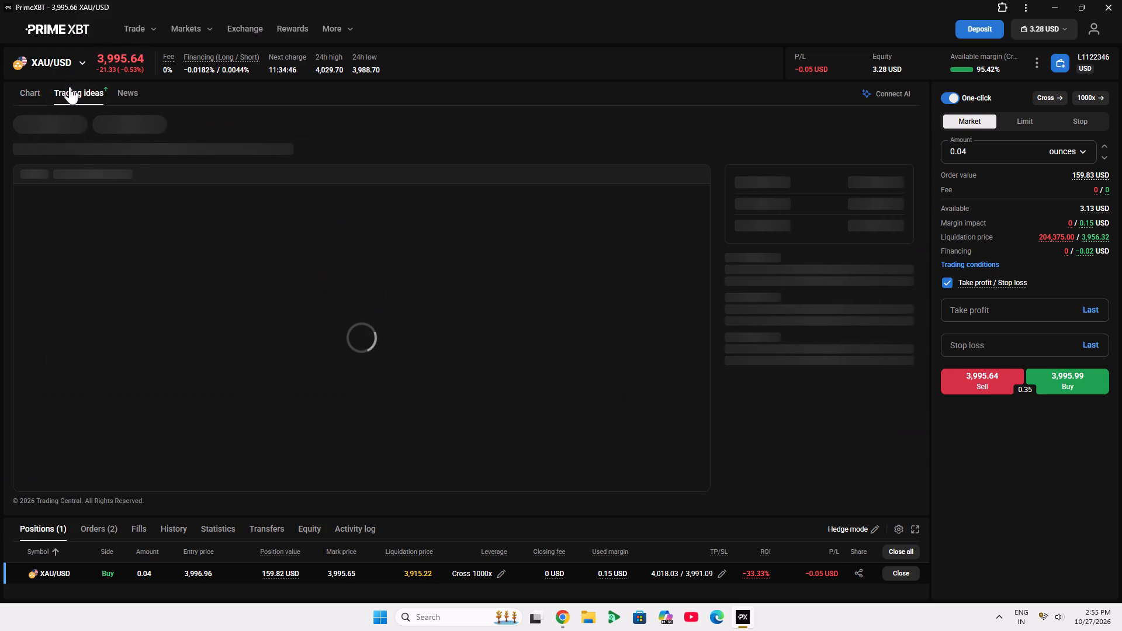
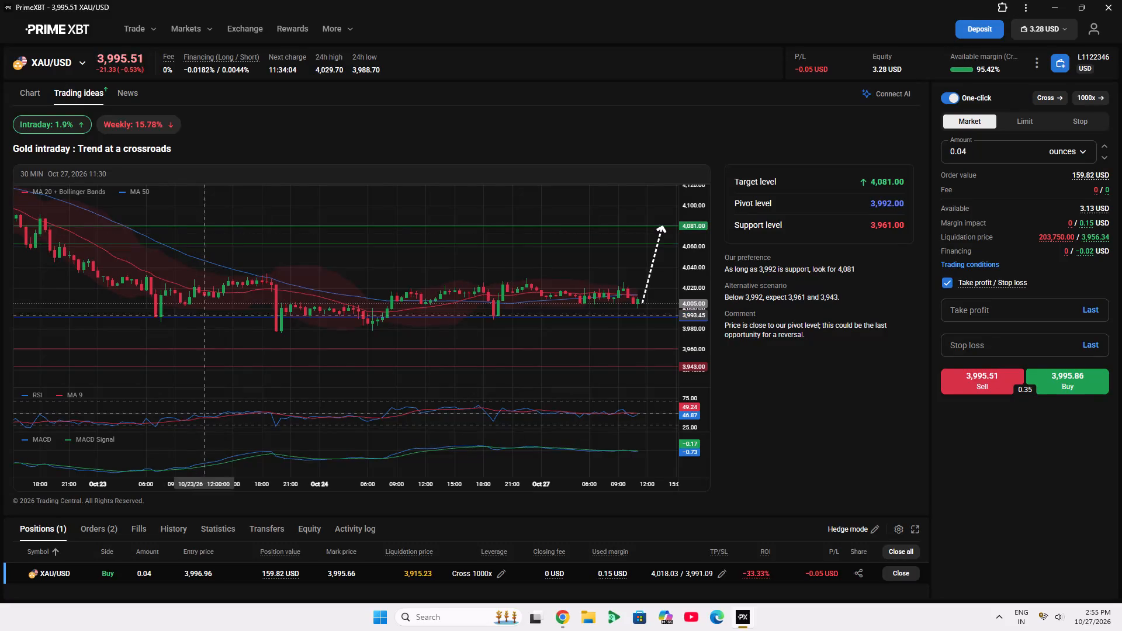
Check the price around the pivot level on the gold intraday idea's chart, and return to the XAU/USD chart.
left_click(622, 317)
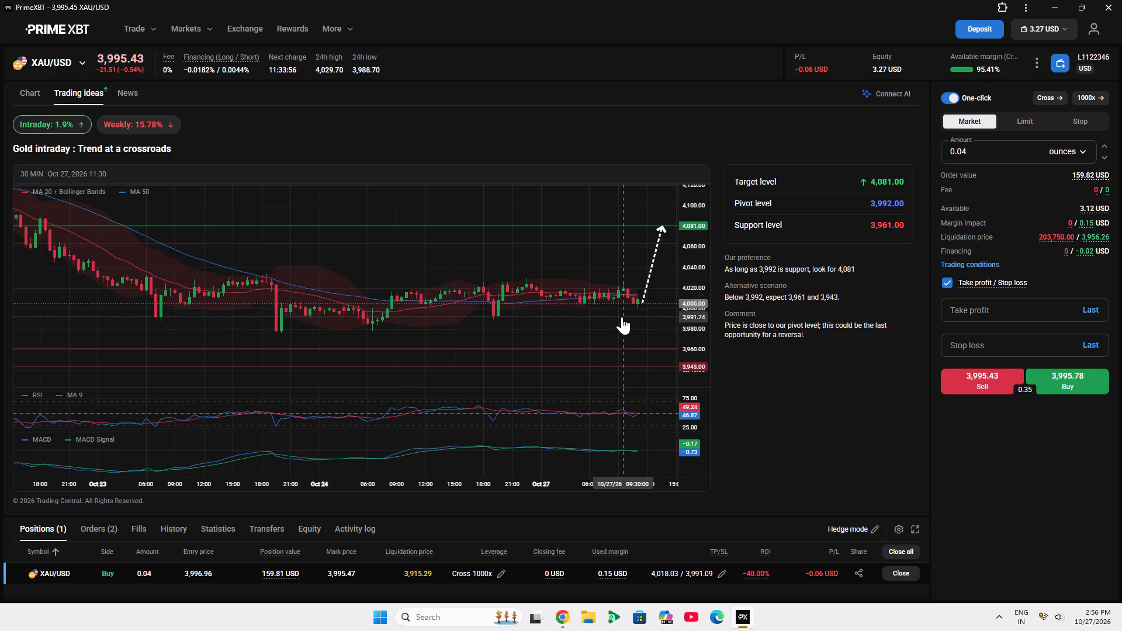
left_click(622, 317)
left_click(30, 97)
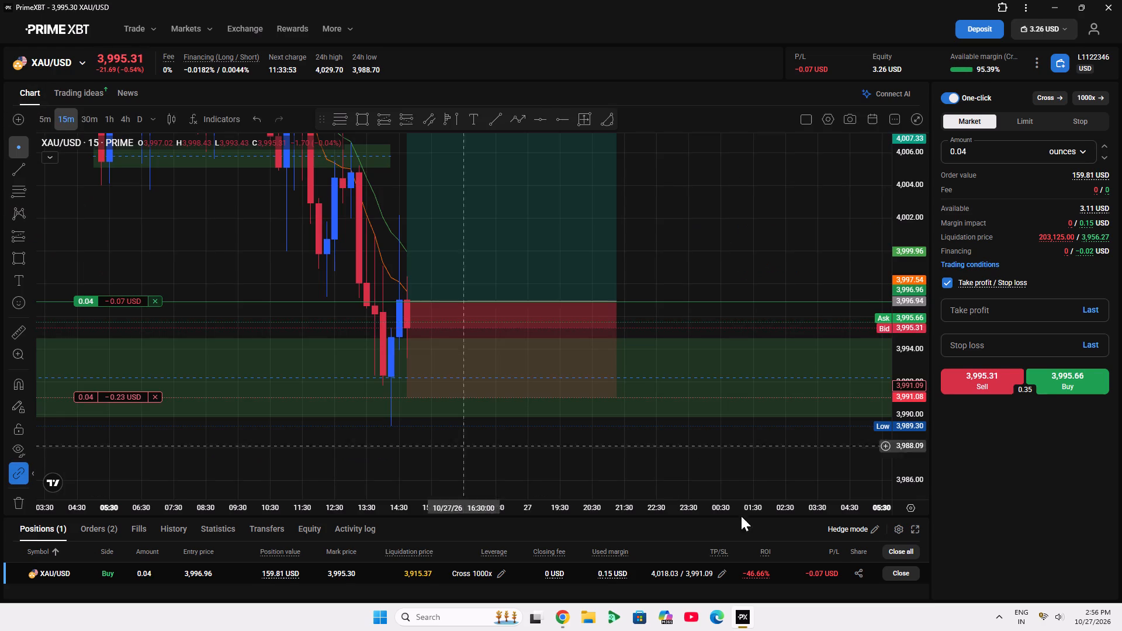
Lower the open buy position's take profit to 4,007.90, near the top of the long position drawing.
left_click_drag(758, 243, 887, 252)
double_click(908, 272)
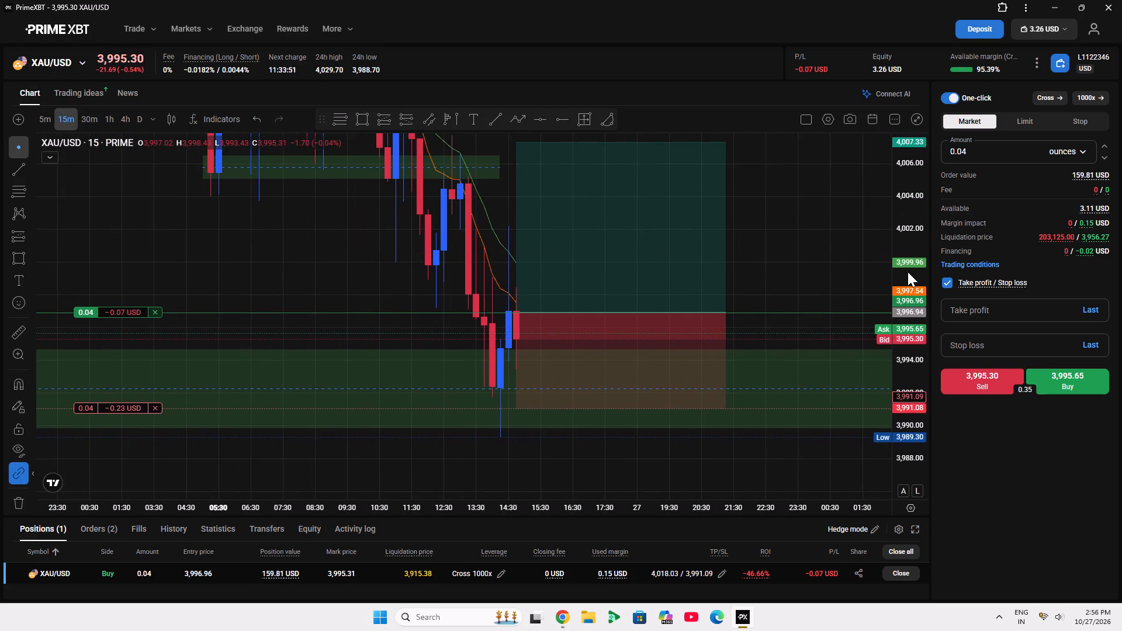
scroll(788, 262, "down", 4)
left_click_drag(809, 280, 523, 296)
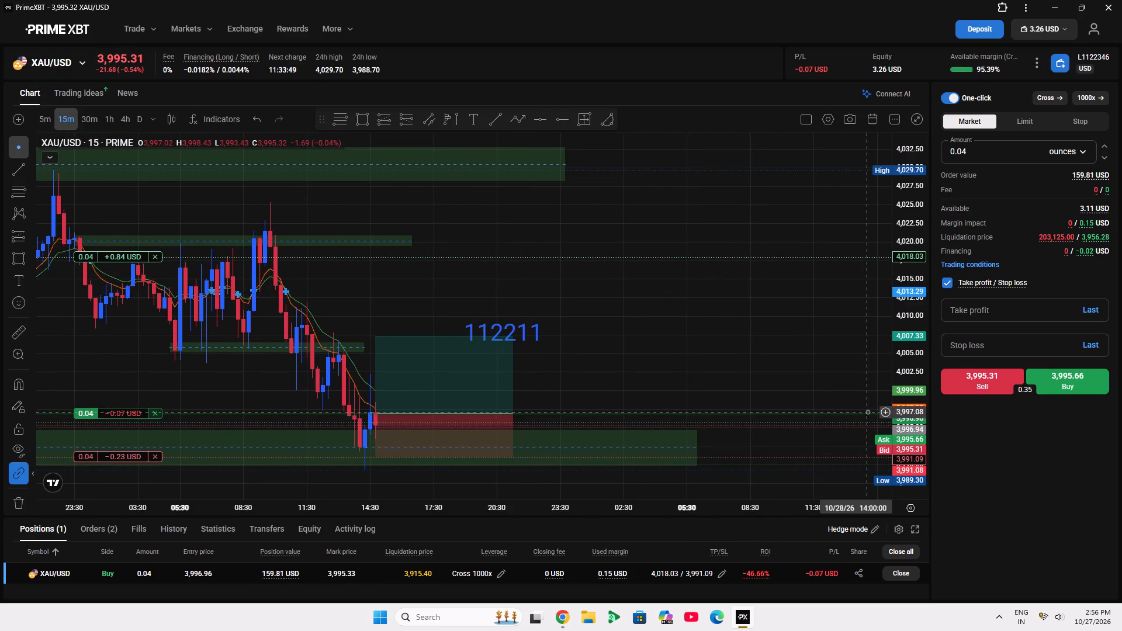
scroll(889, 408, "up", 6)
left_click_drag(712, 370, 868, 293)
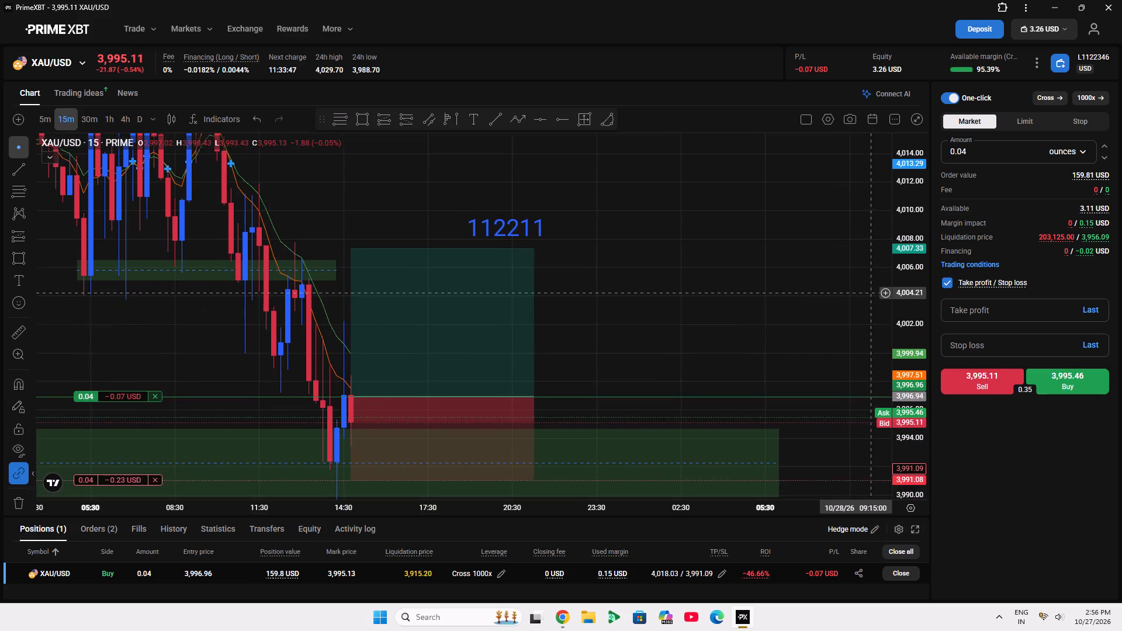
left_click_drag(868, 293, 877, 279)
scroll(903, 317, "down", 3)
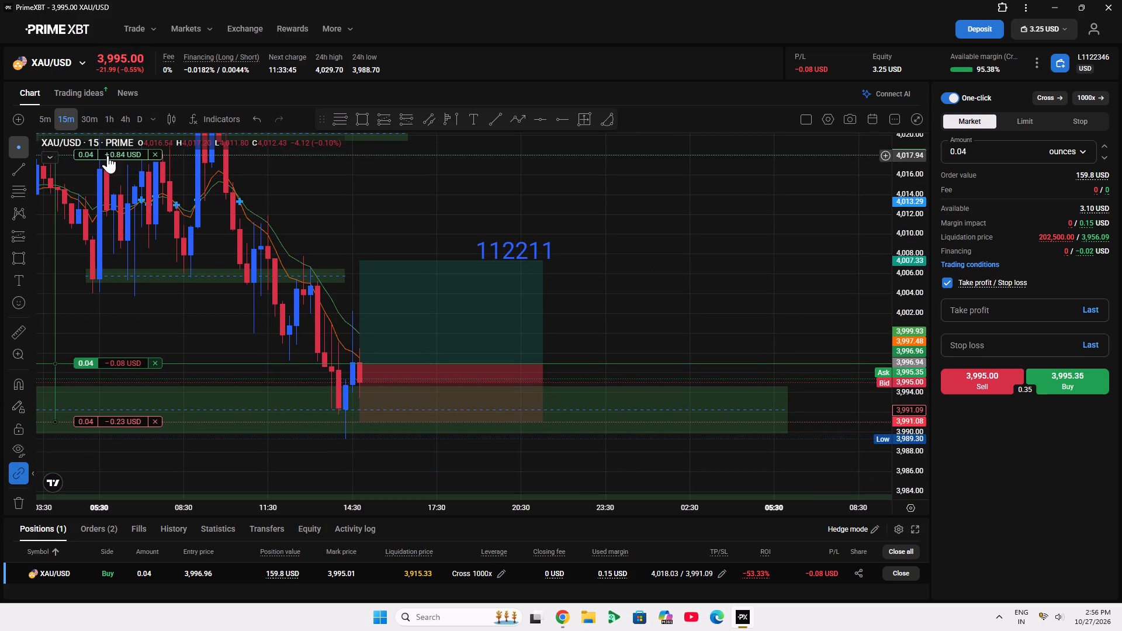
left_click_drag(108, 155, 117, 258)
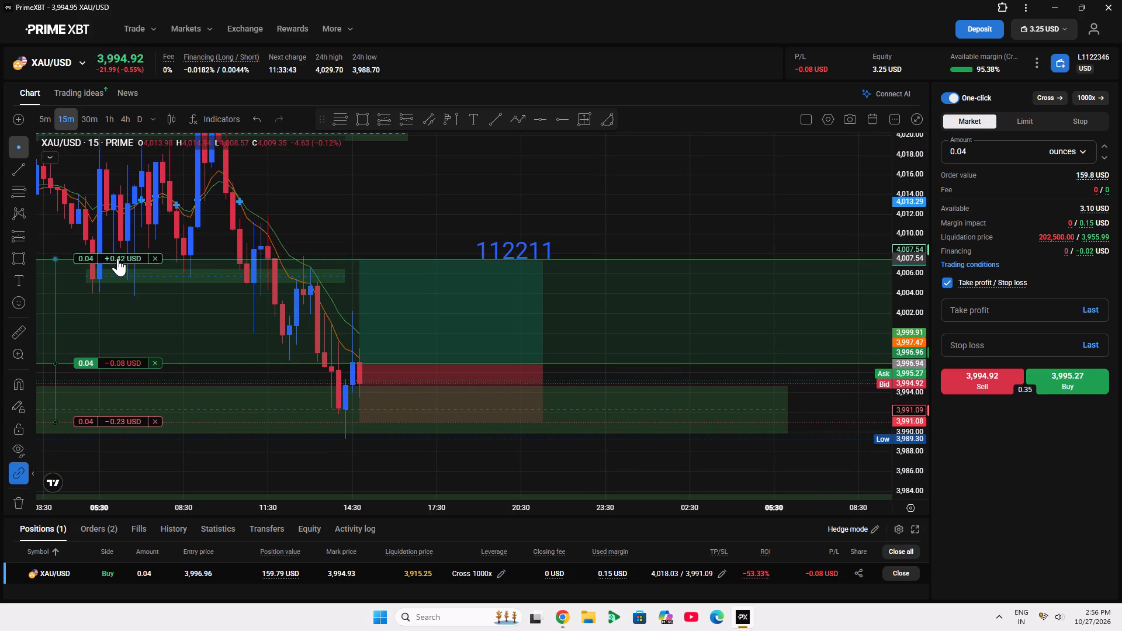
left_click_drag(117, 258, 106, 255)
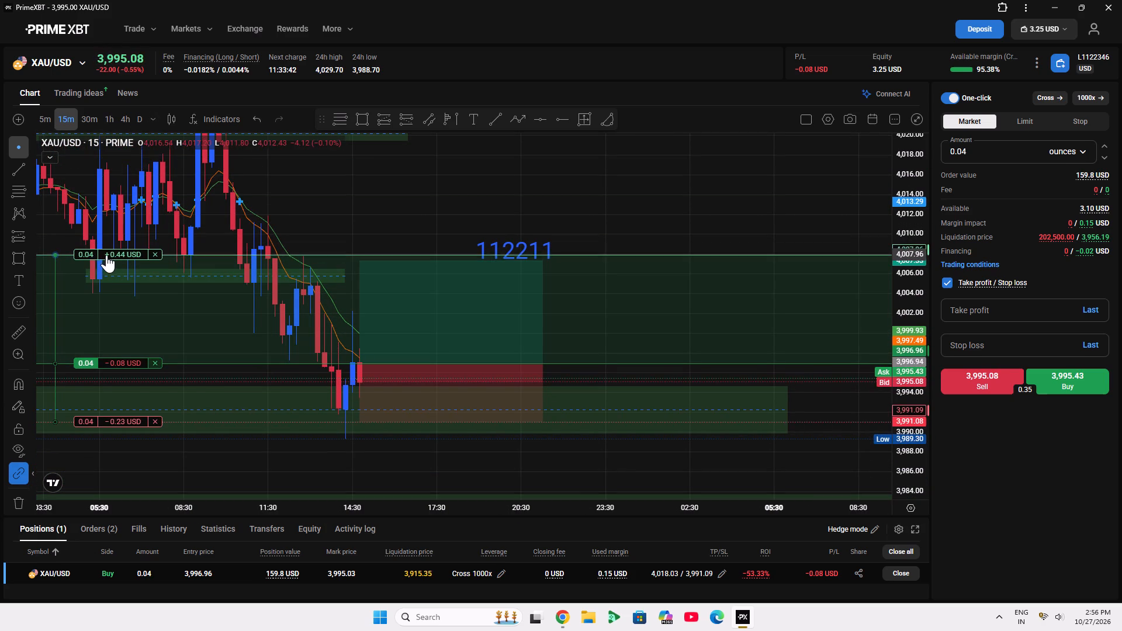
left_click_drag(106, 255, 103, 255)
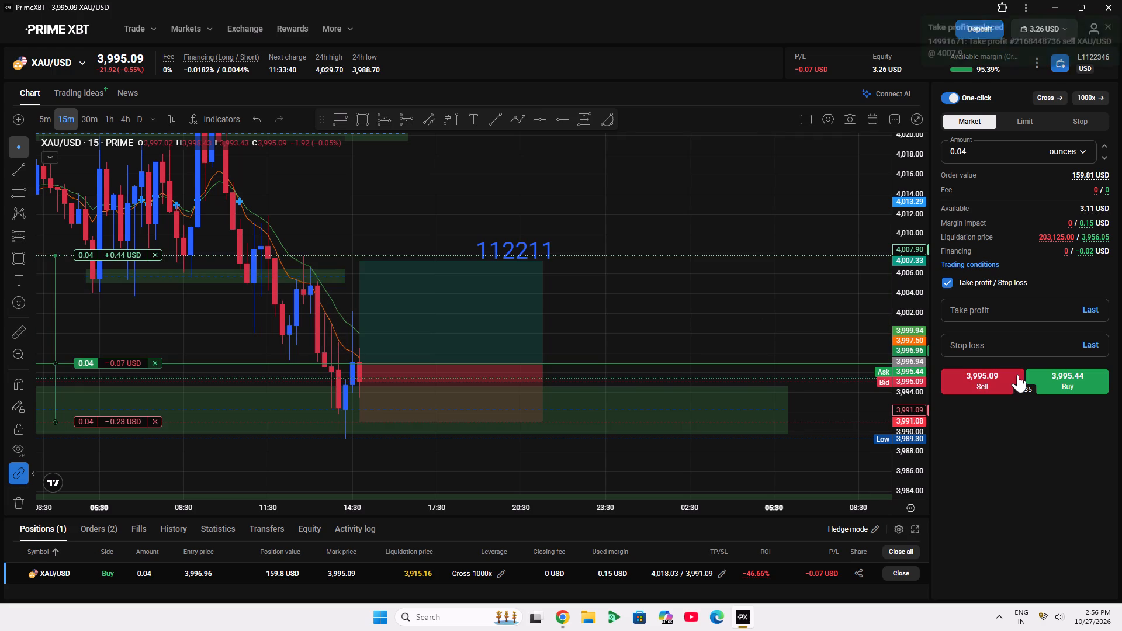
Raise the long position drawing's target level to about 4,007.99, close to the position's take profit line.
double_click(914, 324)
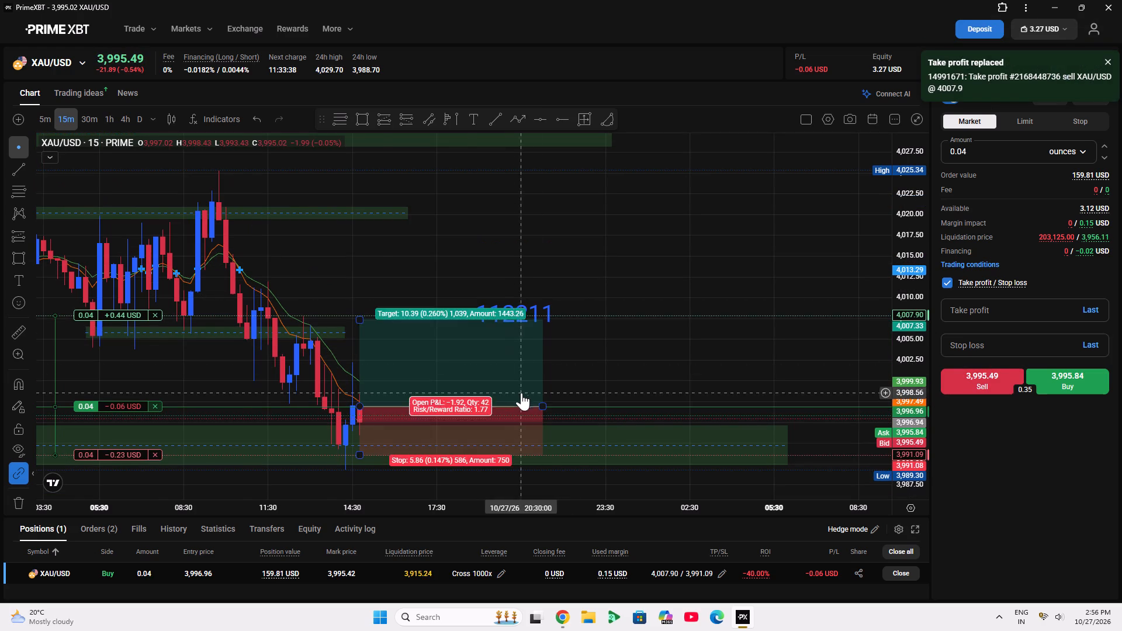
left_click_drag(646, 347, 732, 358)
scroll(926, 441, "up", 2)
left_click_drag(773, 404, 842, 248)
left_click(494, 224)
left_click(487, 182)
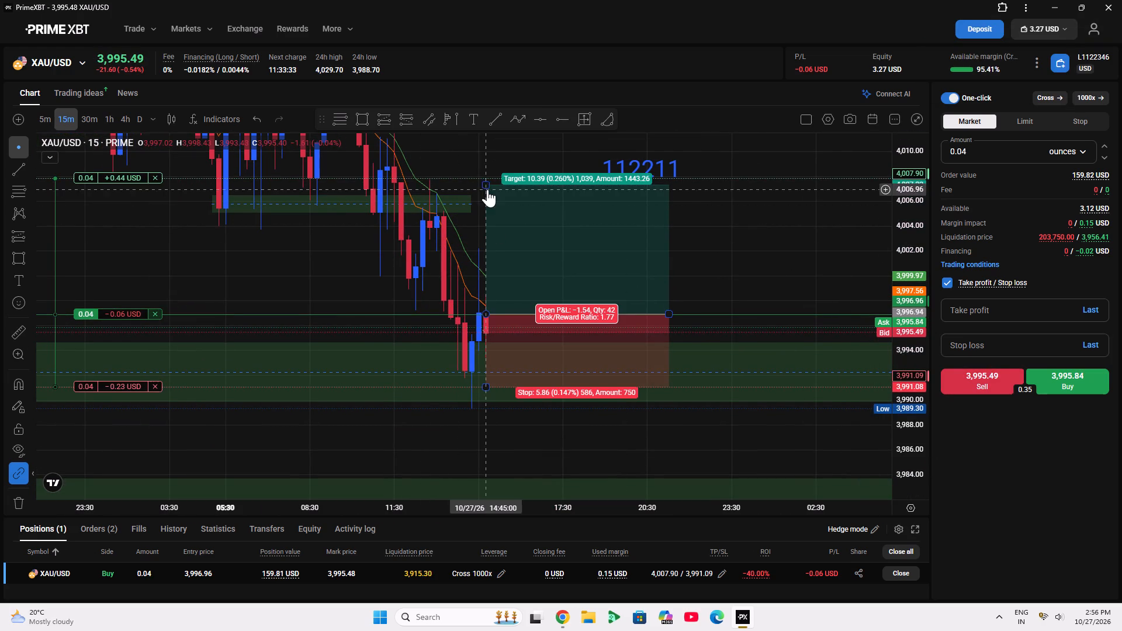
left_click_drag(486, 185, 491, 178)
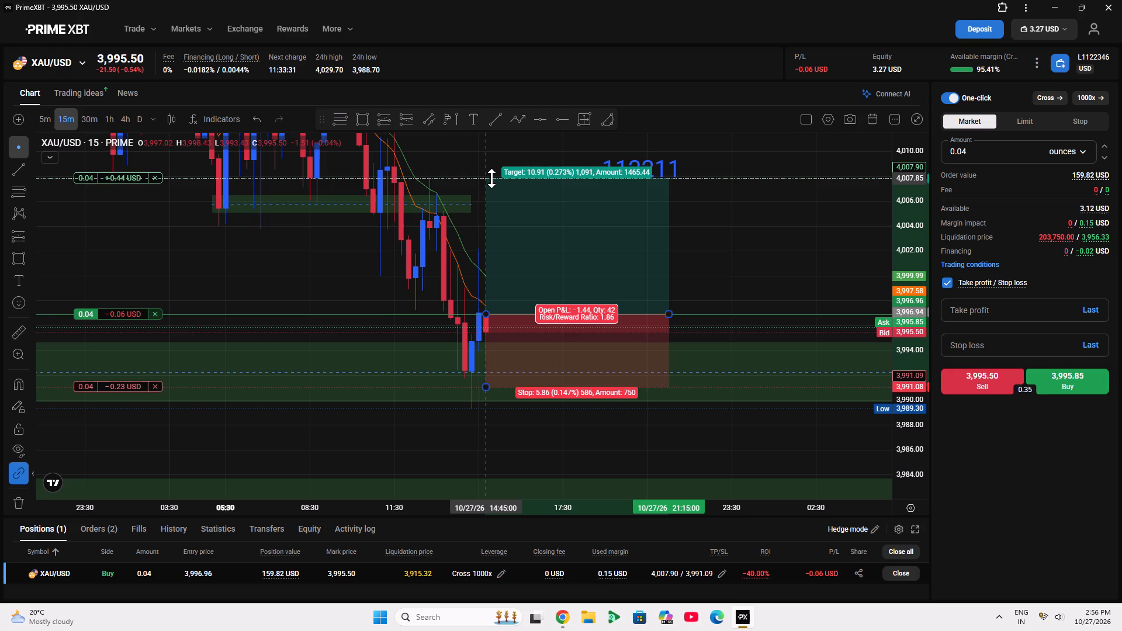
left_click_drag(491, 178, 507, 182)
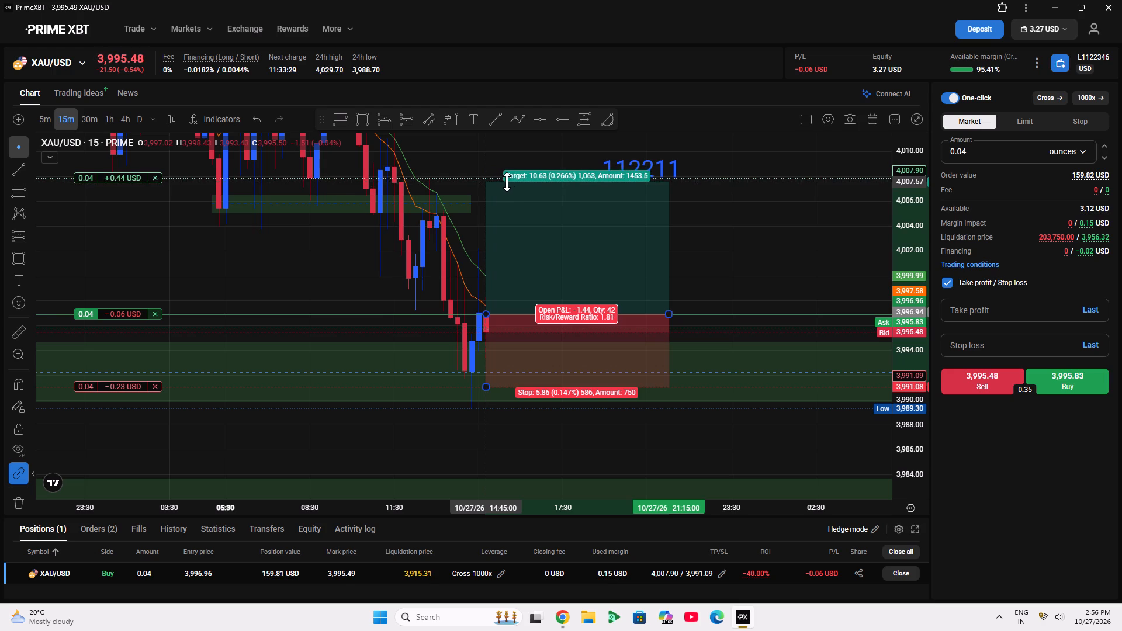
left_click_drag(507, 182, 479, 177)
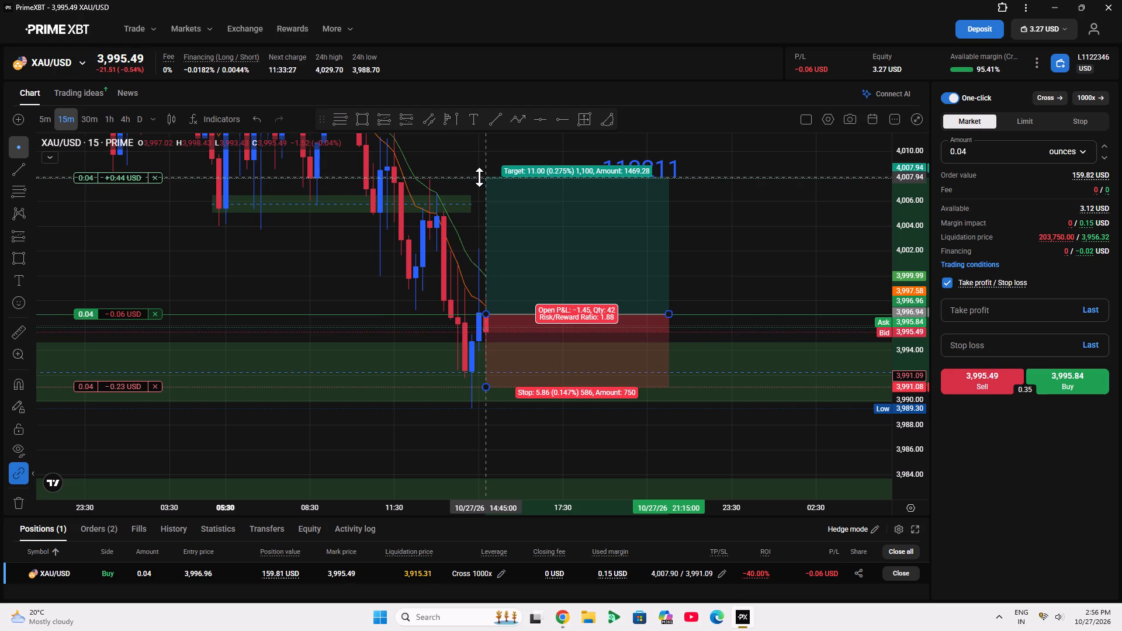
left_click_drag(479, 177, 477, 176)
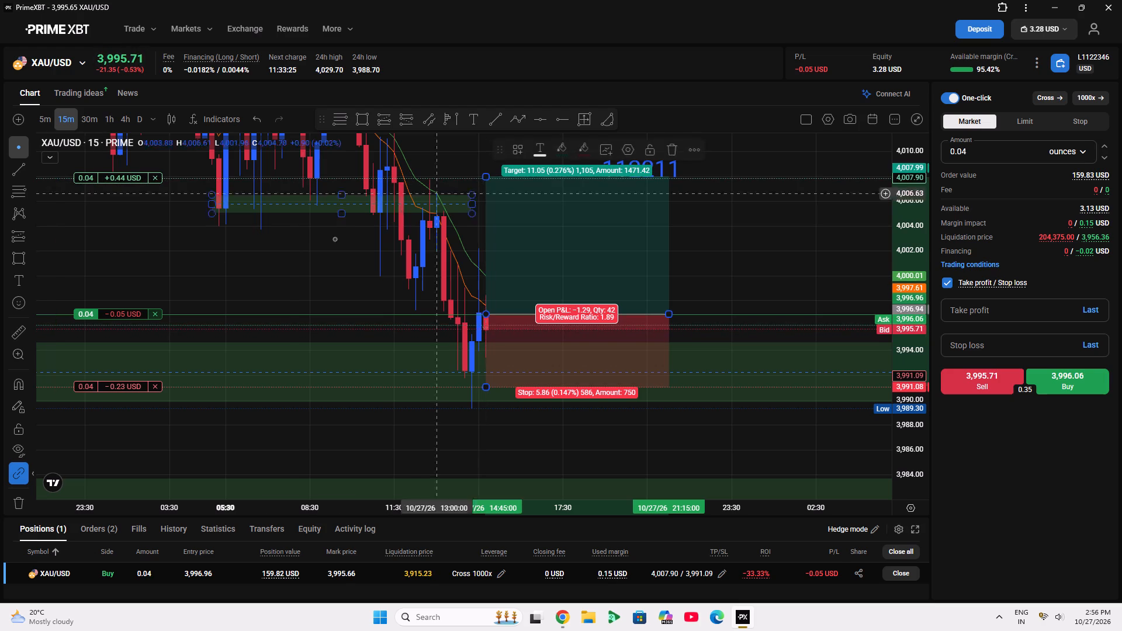
Raise the open buy position's take profit to 4,009.21 on the XAU/USD chart.
left_click_drag(288, 264, 248, 286)
left_click(603, 233)
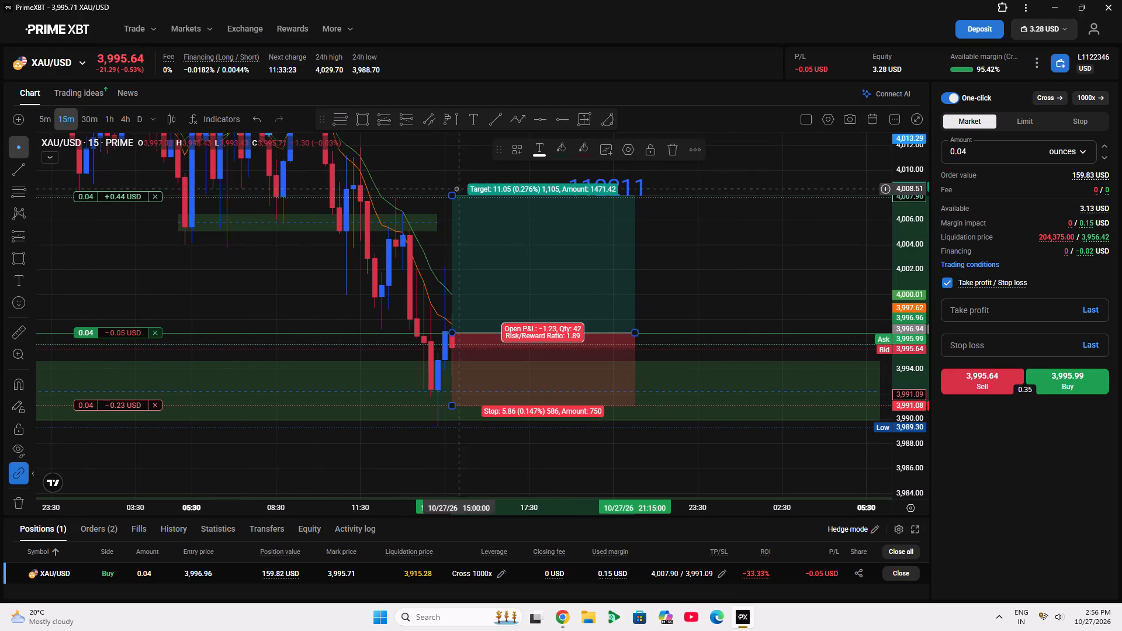
left_click_drag(454, 197, 456, 180)
Raise the long position drawing's target level to about 4,012.37.
left_click_drag(707, 283, 708, 378)
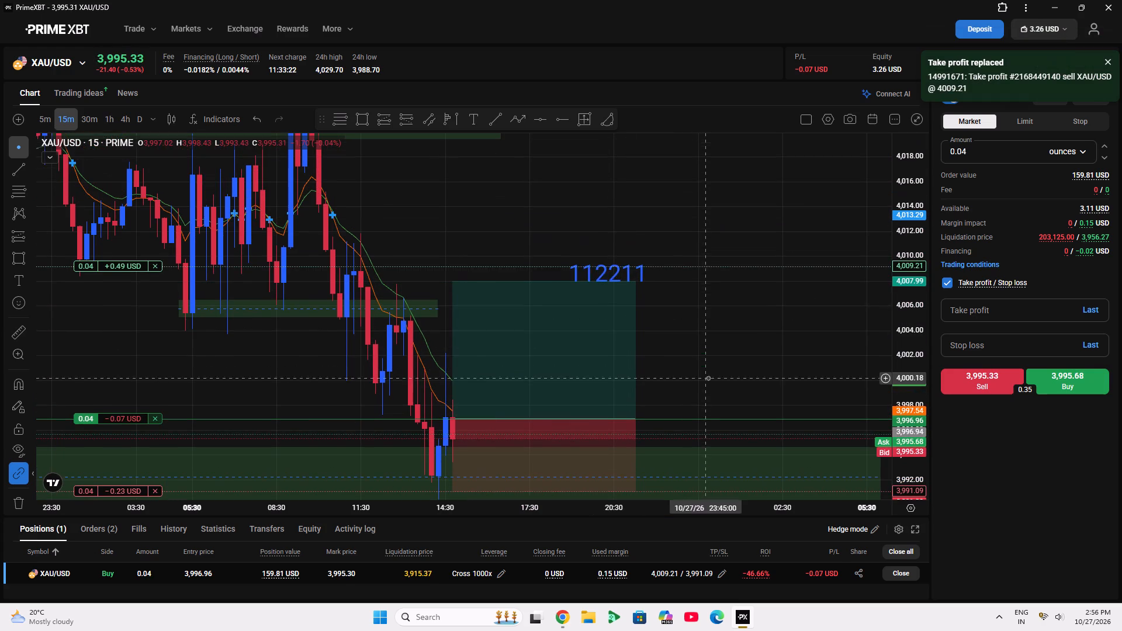
left_click_drag(455, 279, 466, 237)
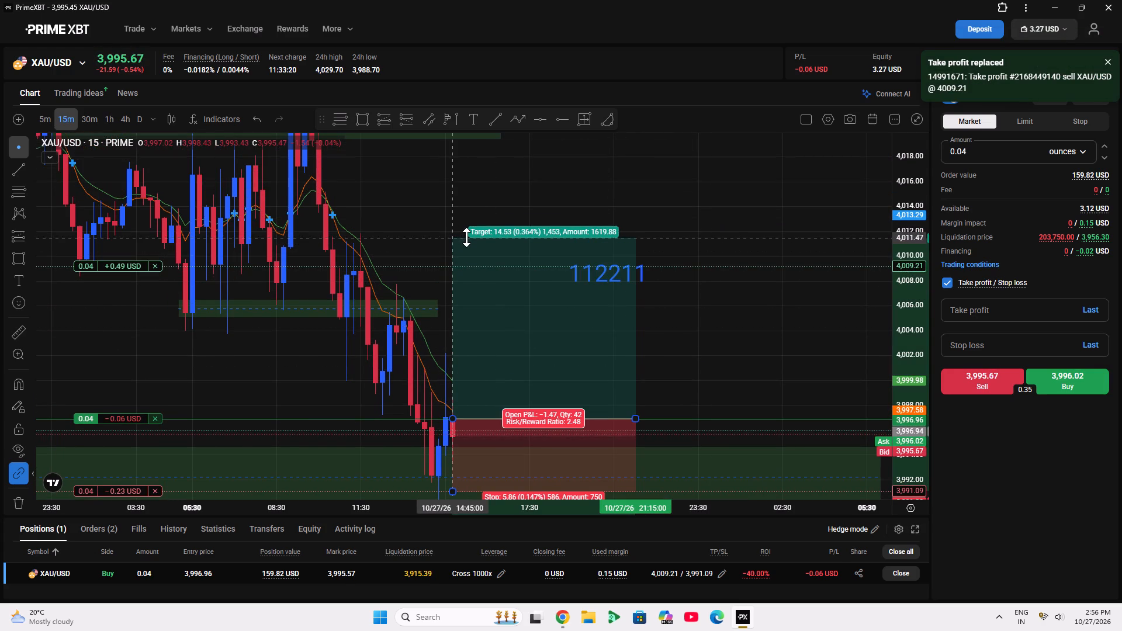
left_click_drag(466, 237, 480, 228)
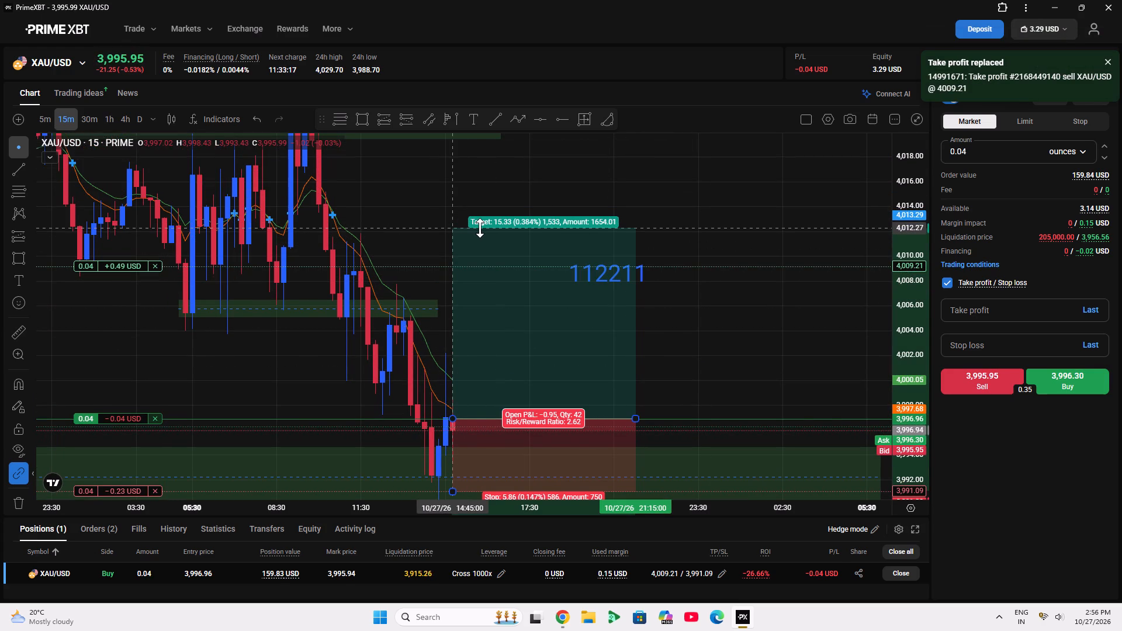
left_click_drag(480, 228, 468, 225)
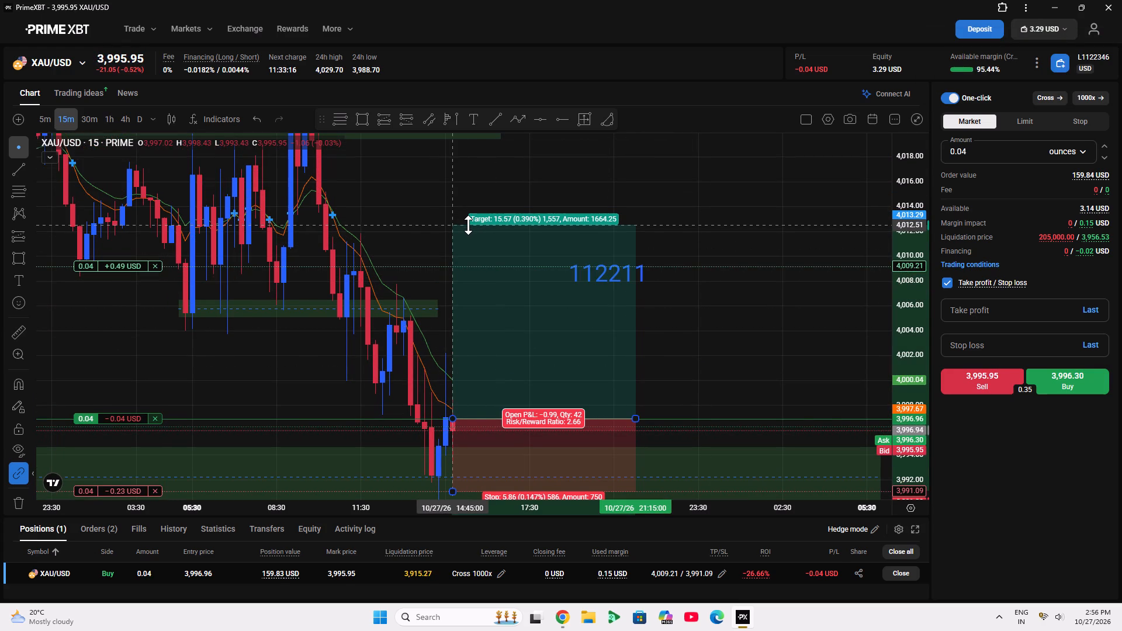
left_click_drag(468, 225, 475, 227)
Shift the long position drawing 11 bars earlier in time, clear of the 112211 text label.
scroll(903, 372, "up", 9)
left_click_drag(615, 320, 682, 353)
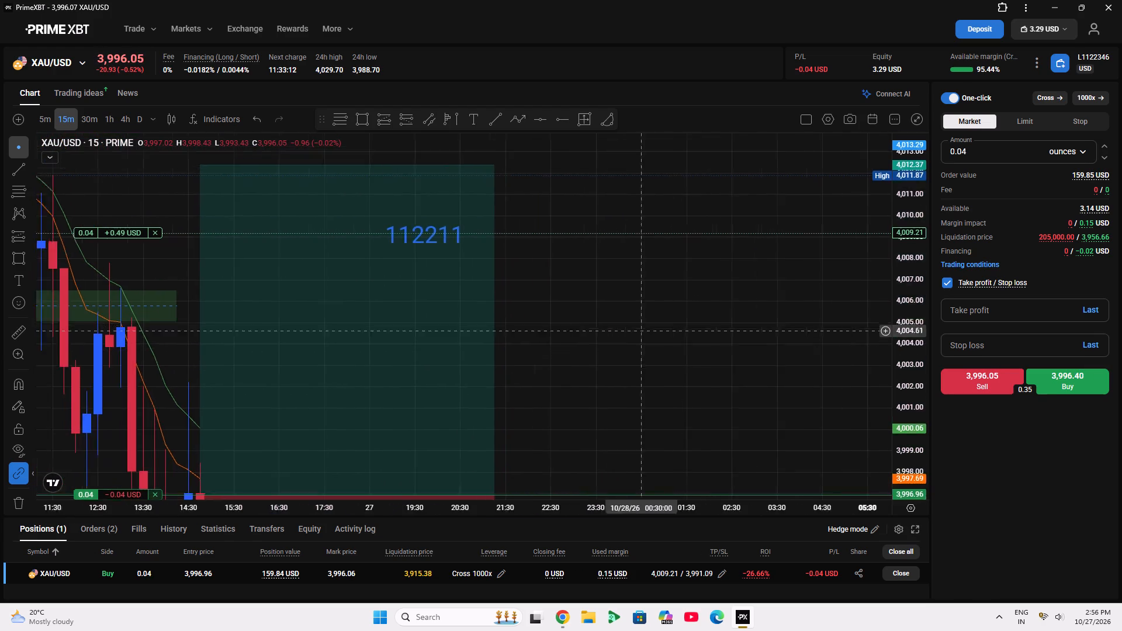
left_click_drag(682, 353, 728, 383)
left_click(504, 285)
left_click(518, 296)
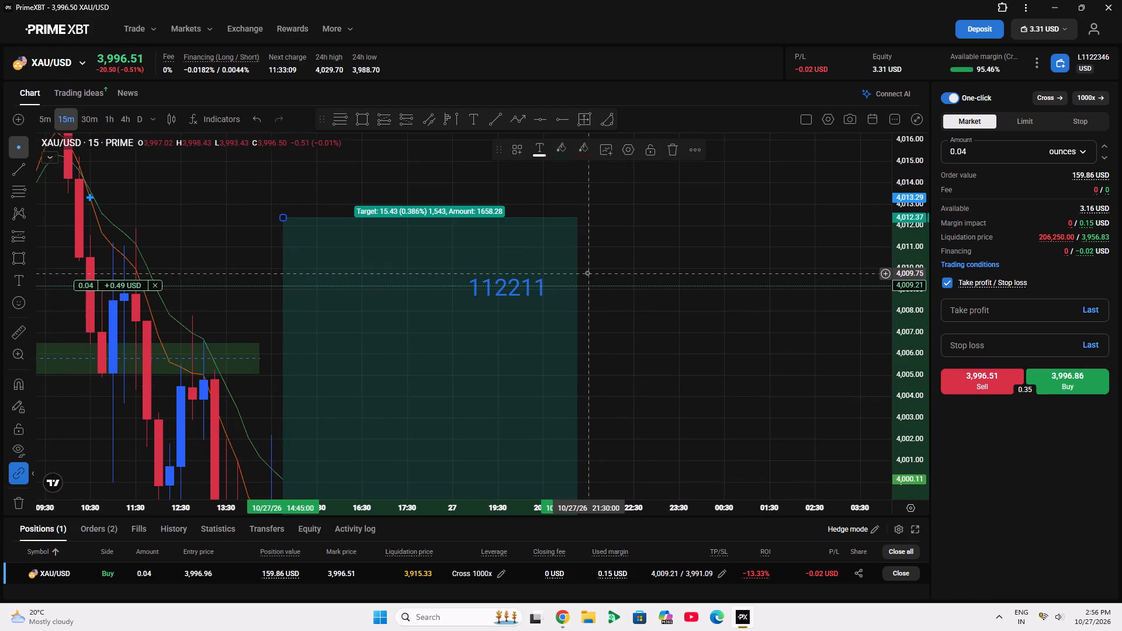
key("Left")
key("Left")
key("Left")
key("Left")
key("Left")
key("Left")
key("Left")
key("Left")
key("Left")
key("Left")
key("Left")
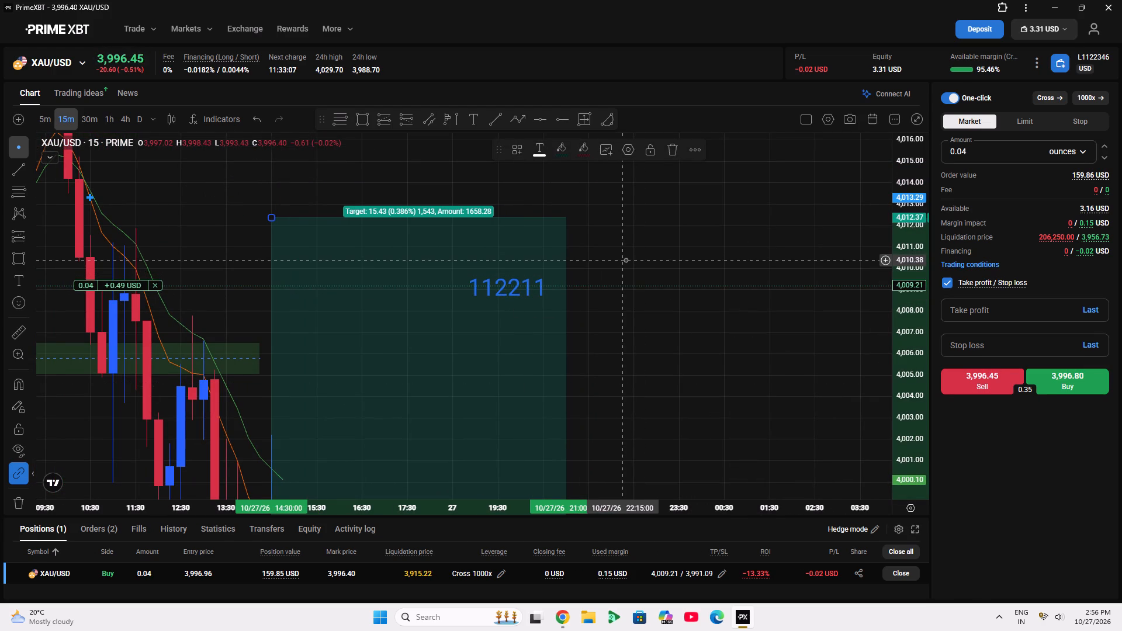
Unlock the 112211 text label and move it to about 4,012.90 at 22:00, in the empty area after the candles.
left_click(504, 284)
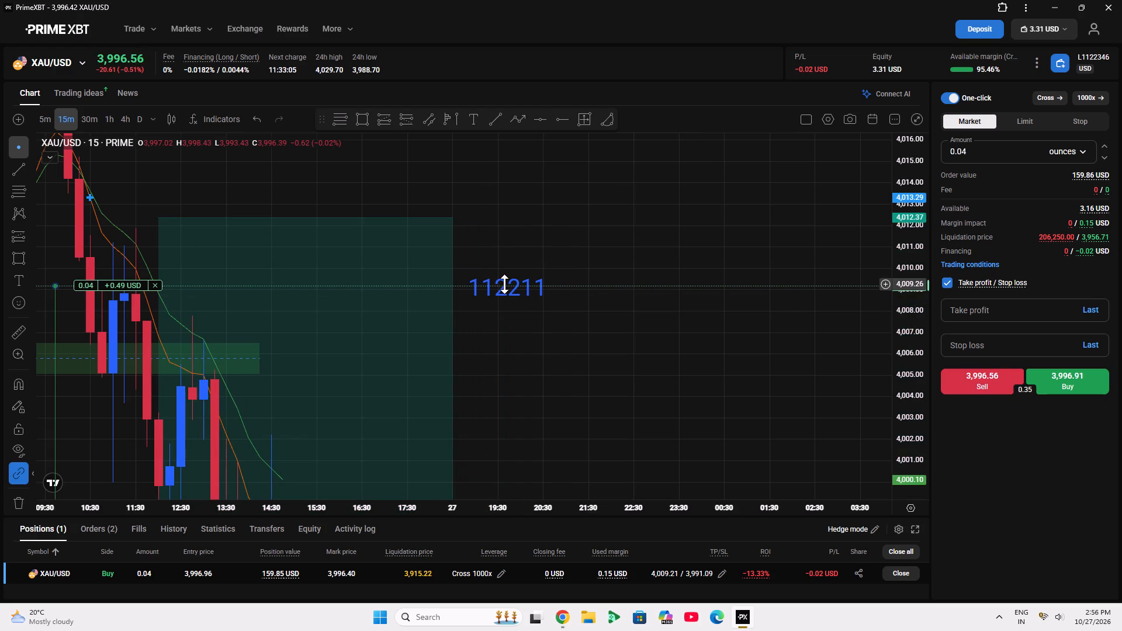
left_click(520, 299)
left_click(629, 151)
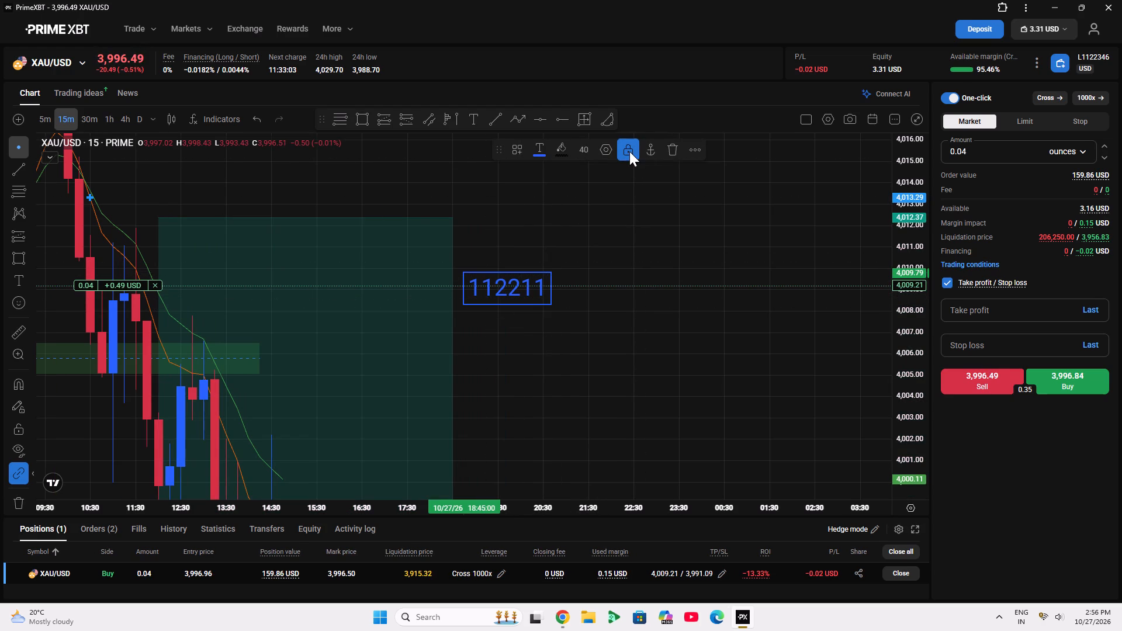
left_click_drag(503, 303, 646, 236)
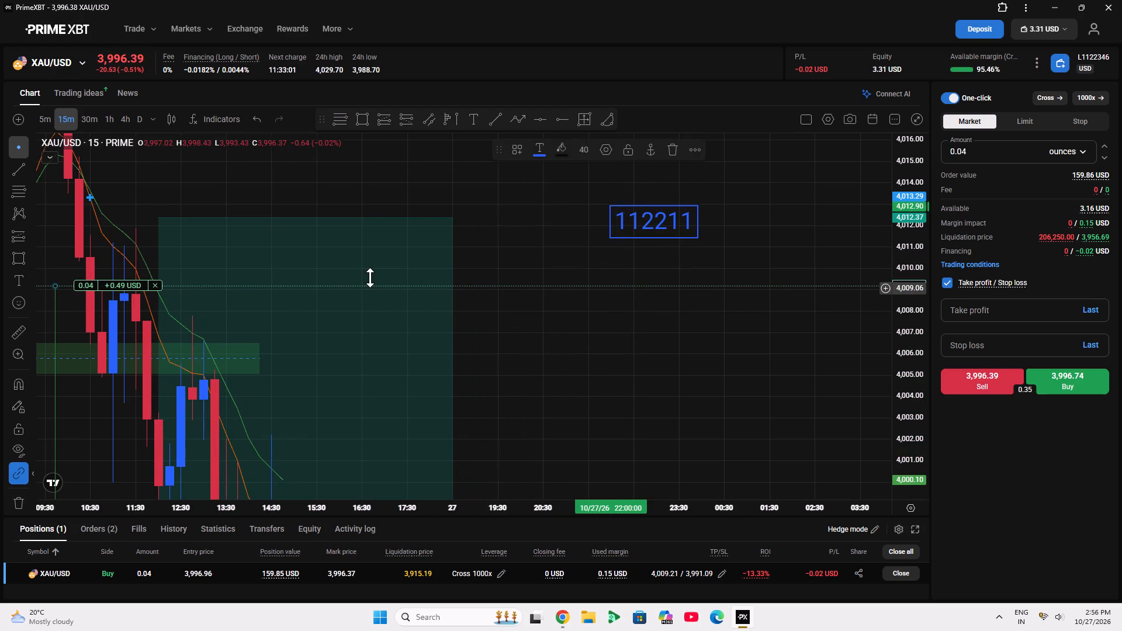
Shift the long position drawing 11 bars later in time so it starts at 14:45.
left_click(343, 265)
key("Right")
key("Right")
key("Right")
key("Right")
key("Right")
key("Right")
key("Right")
key("Right")
key("Right")
key("Right")
key("Right")
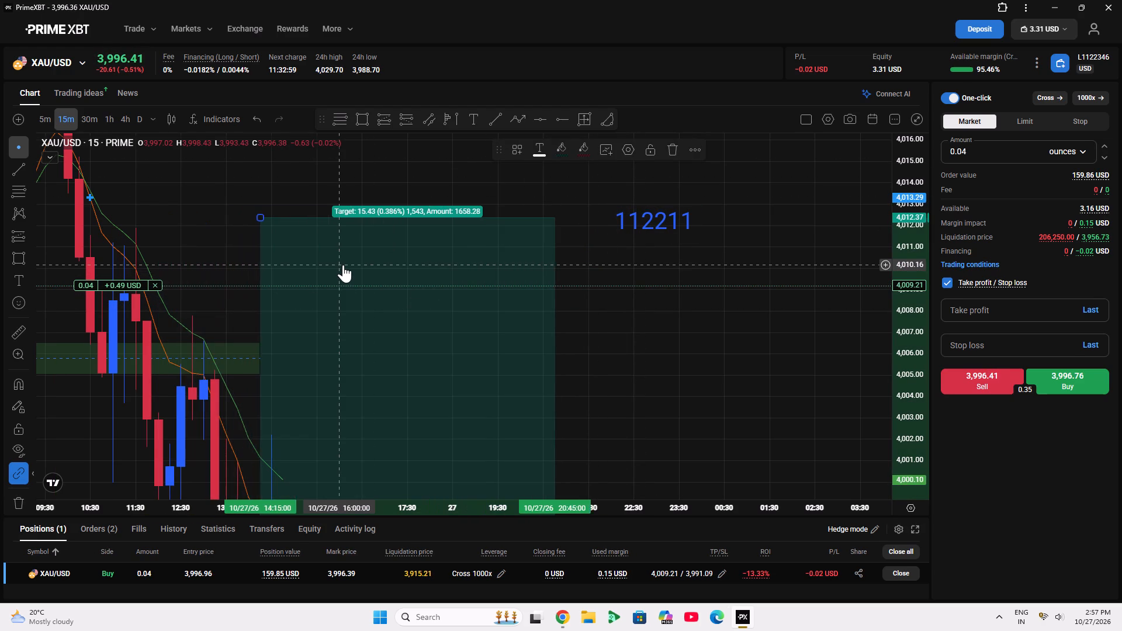
Move the long position drawing one bar earlier so it starts at the 14:30 candle.
scroll(343, 265, "up", 2)
double_click(907, 356)
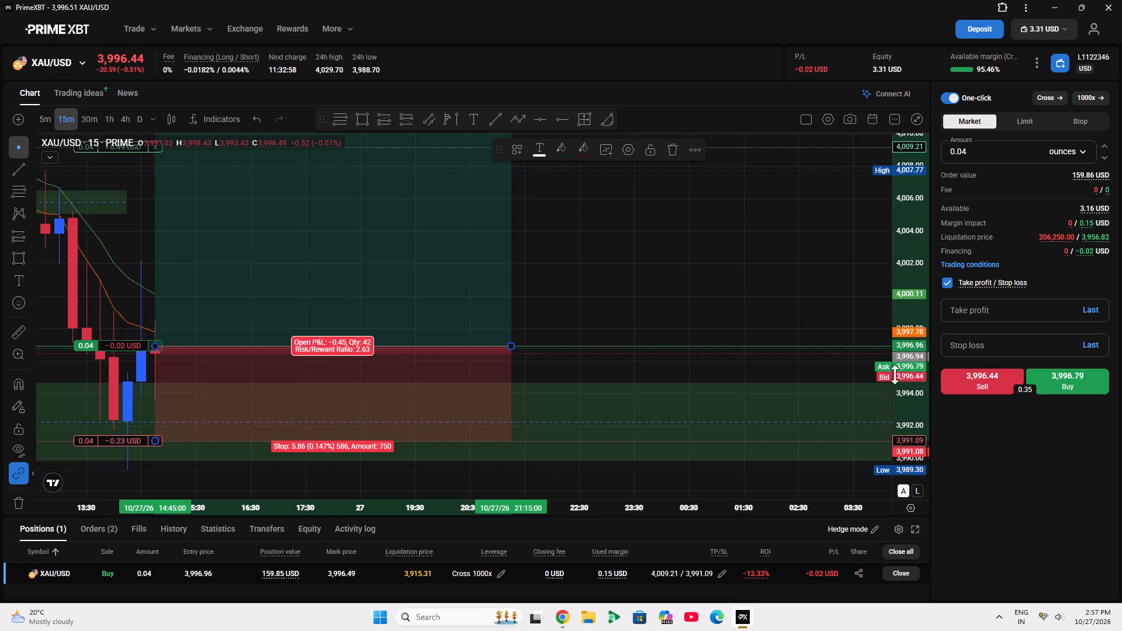
left_click_drag(687, 356, 848, 387)
left_click(675, 351)
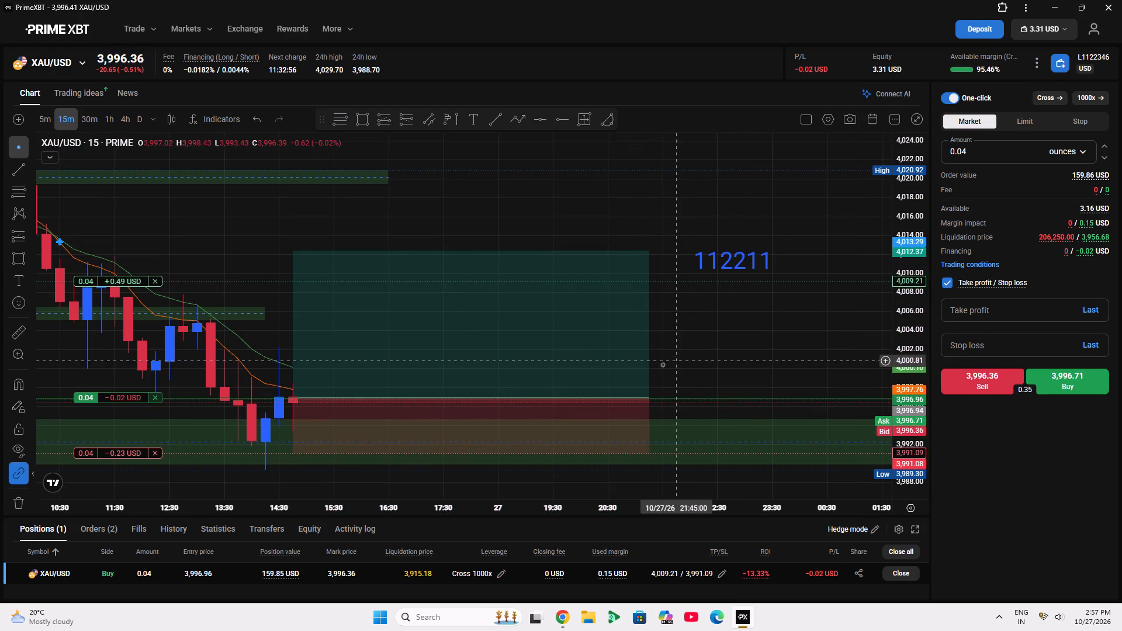
left_click(640, 362)
key("Left")
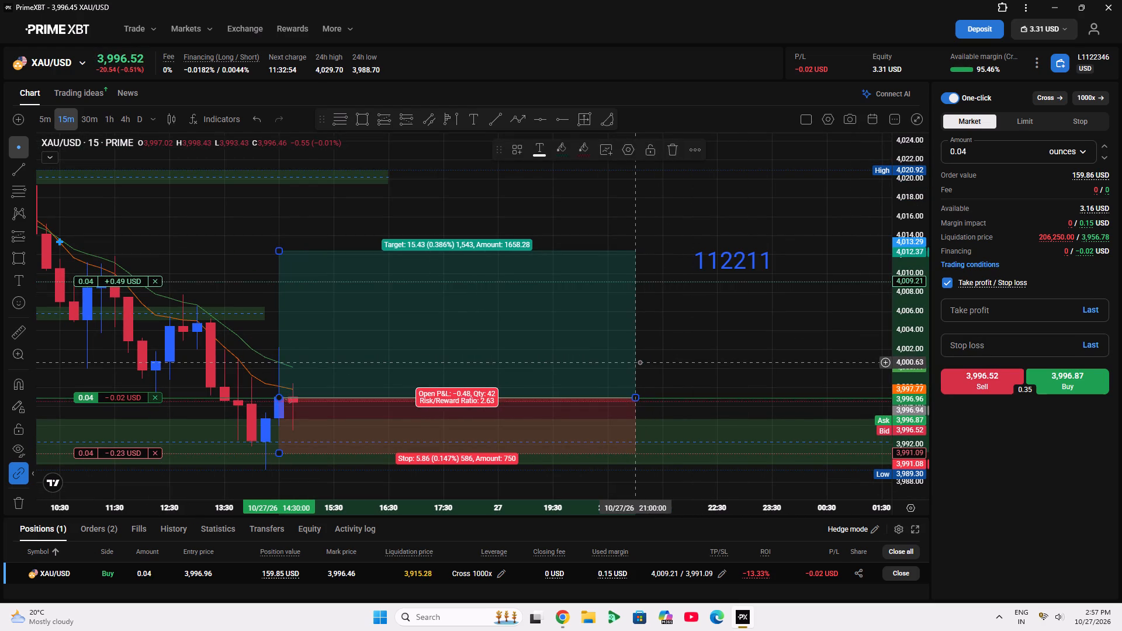
left_click(680, 375)
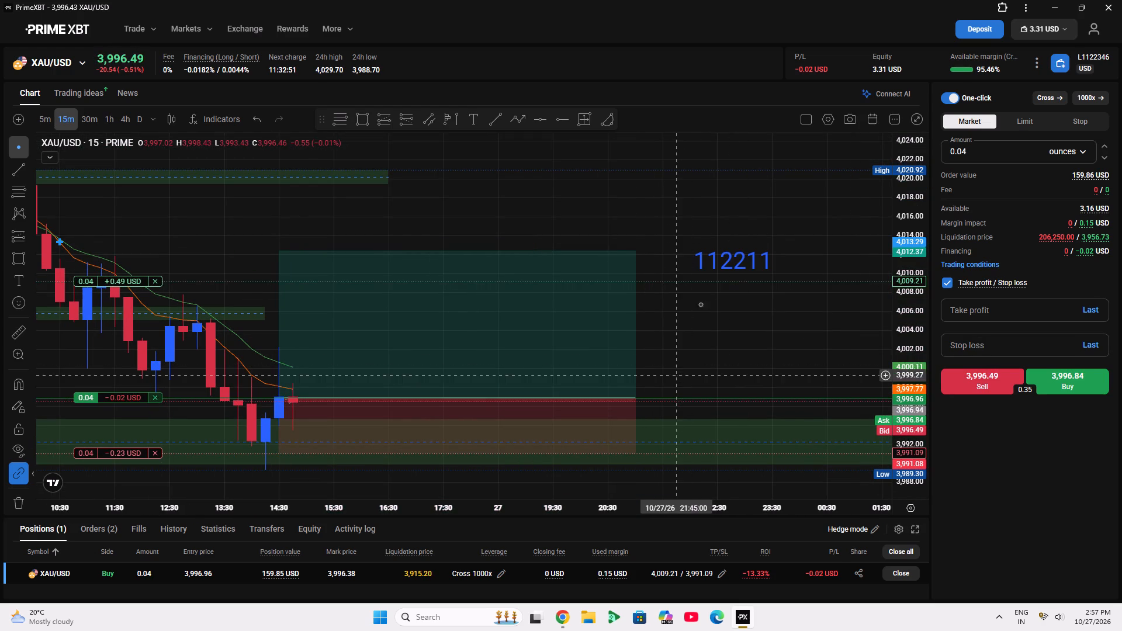
Place the 112211 text label just past the long position drawing's end, near the take profit line, and lock it.
left_click_drag(732, 256, 683, 289)
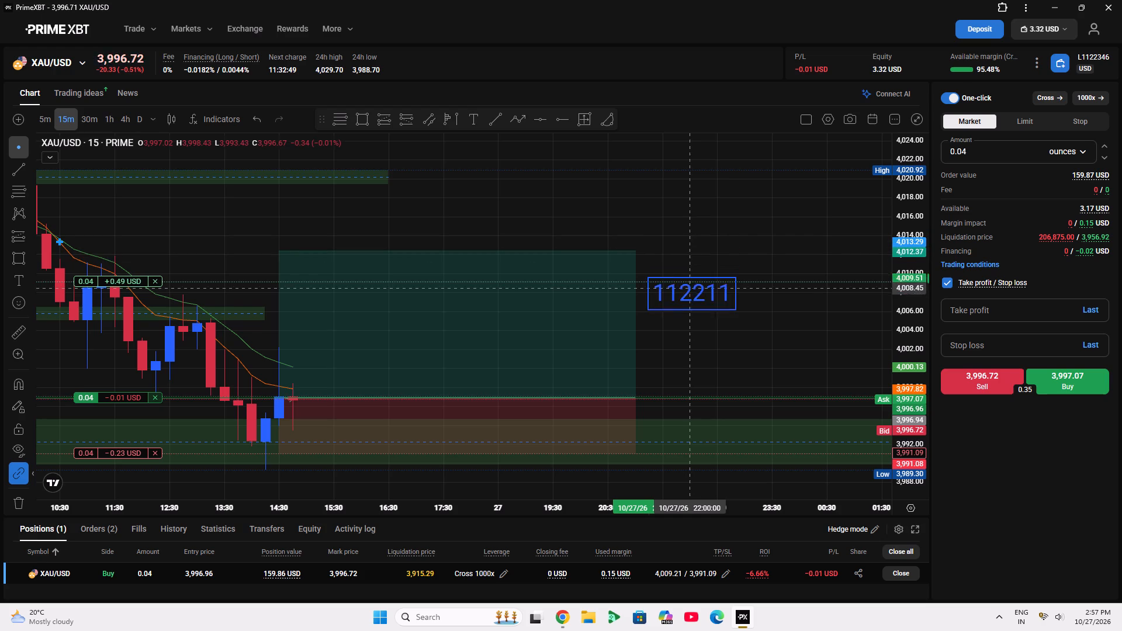
left_click_drag(683, 289, 681, 293)
left_click(622, 148)
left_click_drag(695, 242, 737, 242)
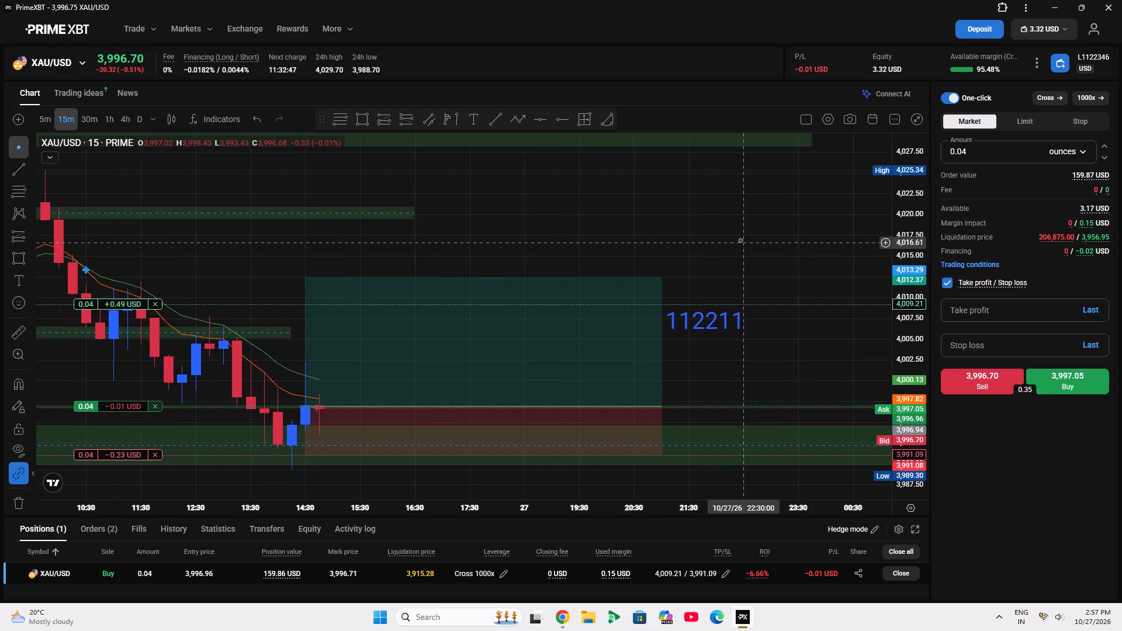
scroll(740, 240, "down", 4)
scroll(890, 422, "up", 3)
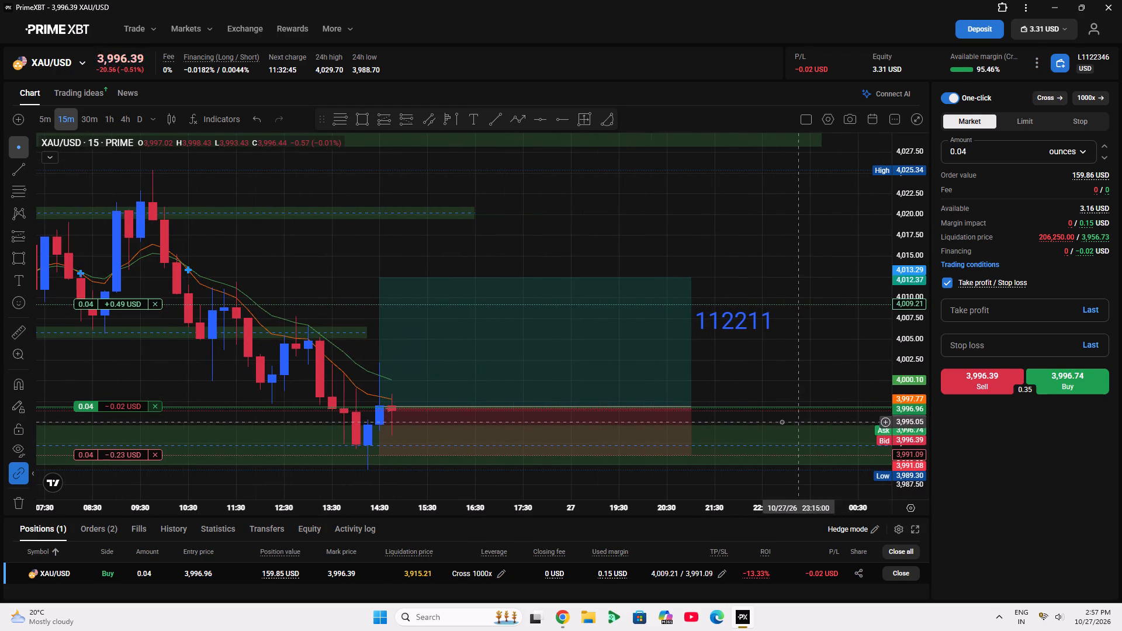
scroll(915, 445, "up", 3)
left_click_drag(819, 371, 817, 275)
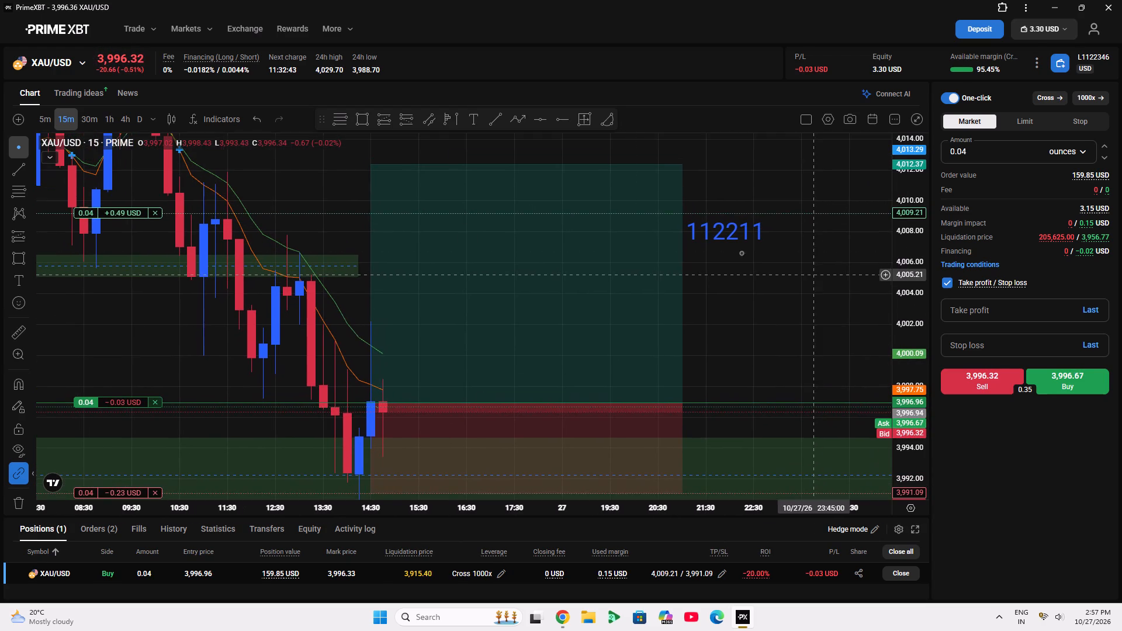
Raise the open XAU/USD long's take profit order to about 4,011.87 on the chart.
left_click_drag(308, 186, 314, 211)
left_click_drag(338, 193, 348, 264)
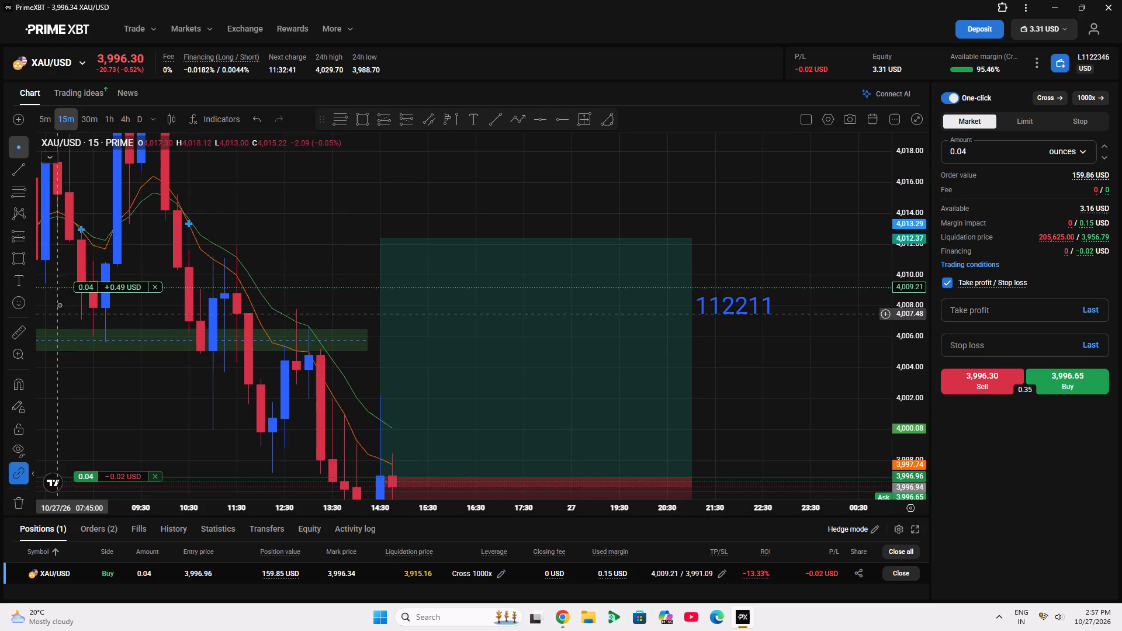
left_click_drag(108, 287, 116, 246)
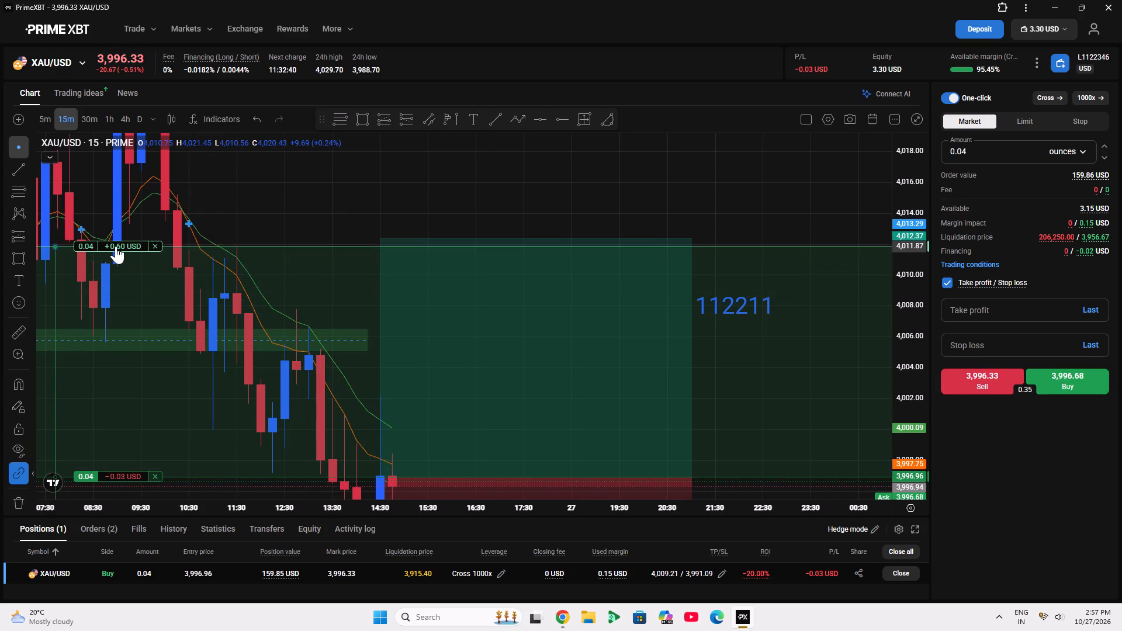
left_click_drag(116, 246, 120, 246)
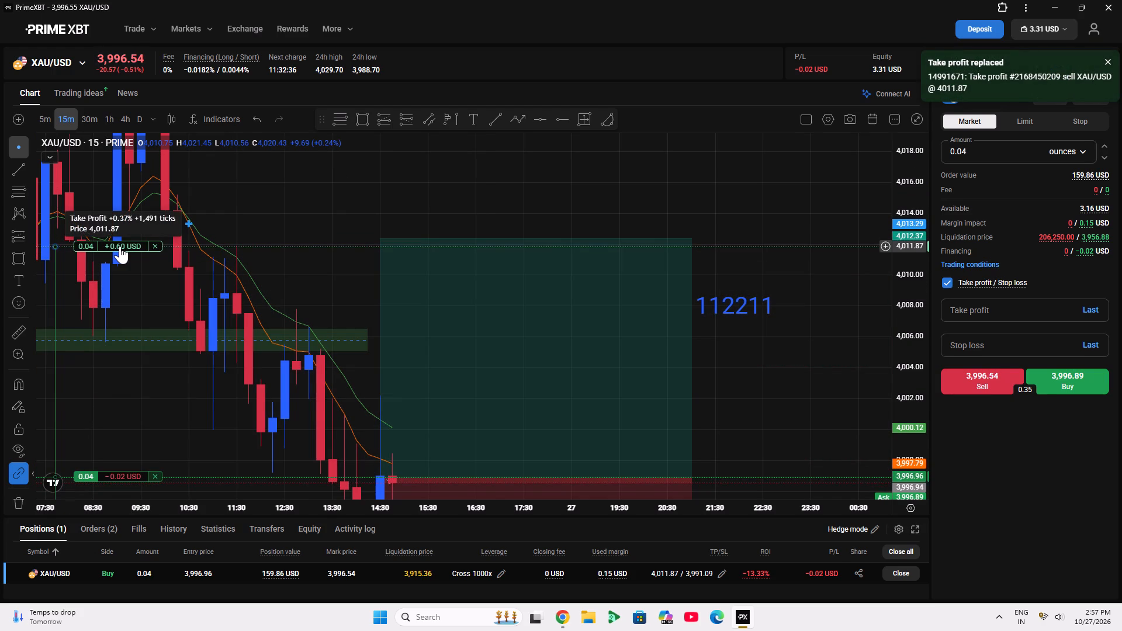
Lower the long position drawing's target to about 4,011.97, next to the take profit line.
scroll(408, 361, "down", 4)
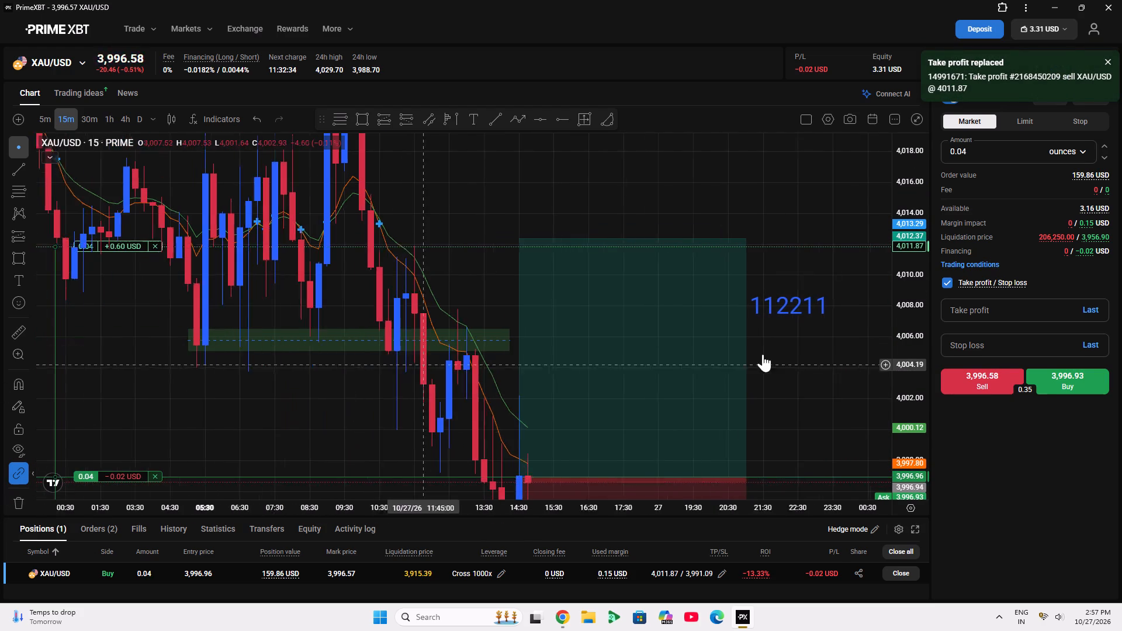
double_click(910, 331)
scroll(910, 331, "up", 3)
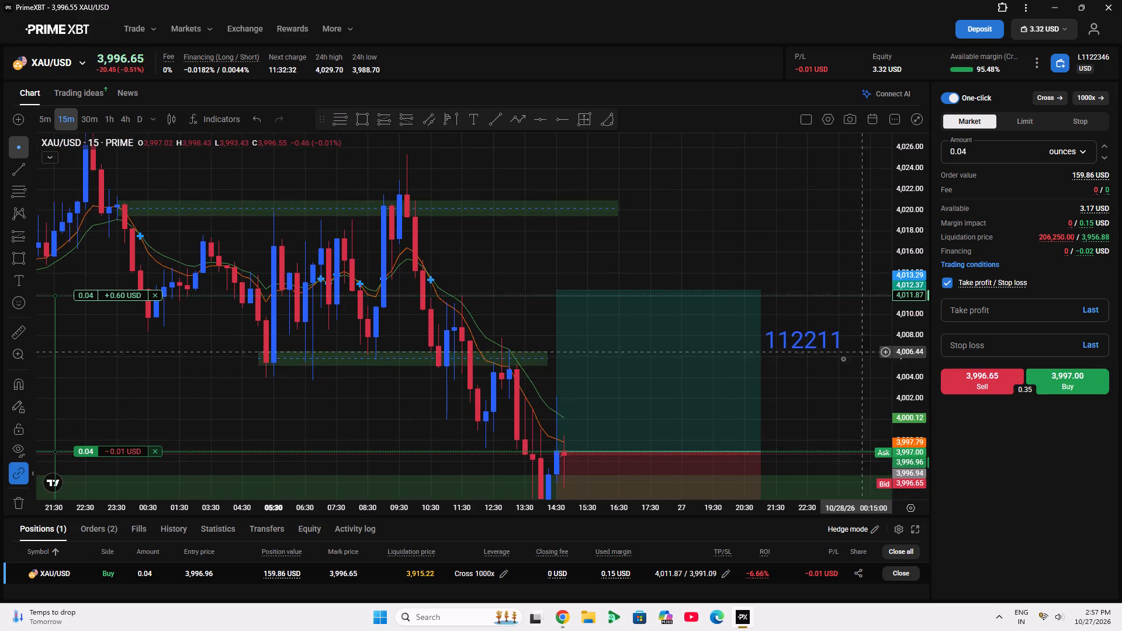
left_click_drag(843, 375, 593, 248)
left_click_drag(670, 279, 734, 307)
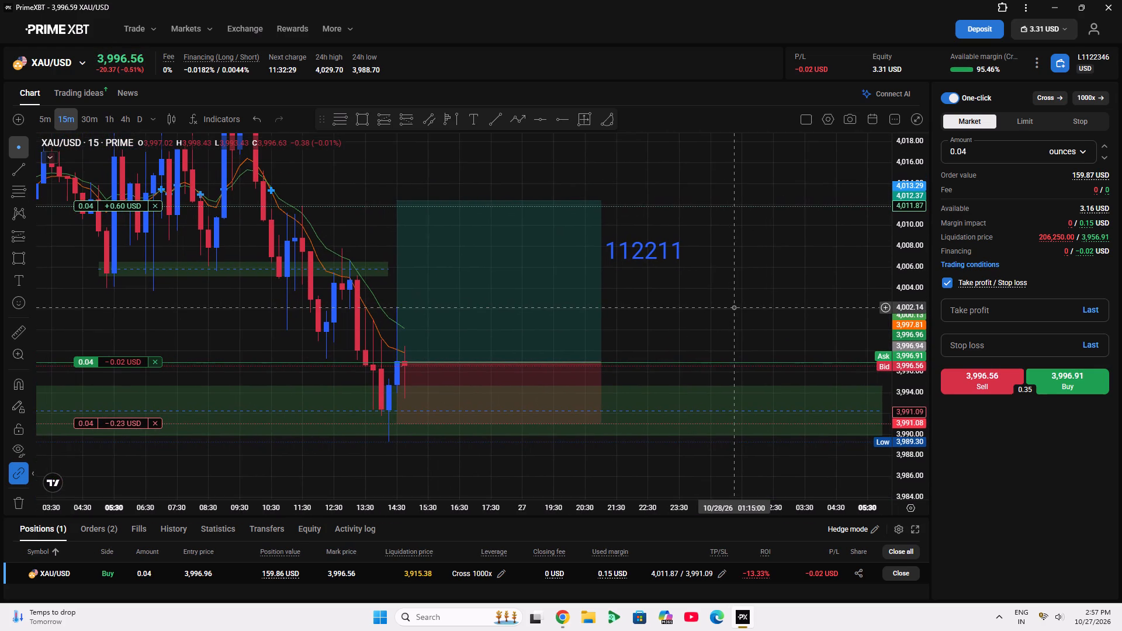
scroll(320, 0, "down", 8)
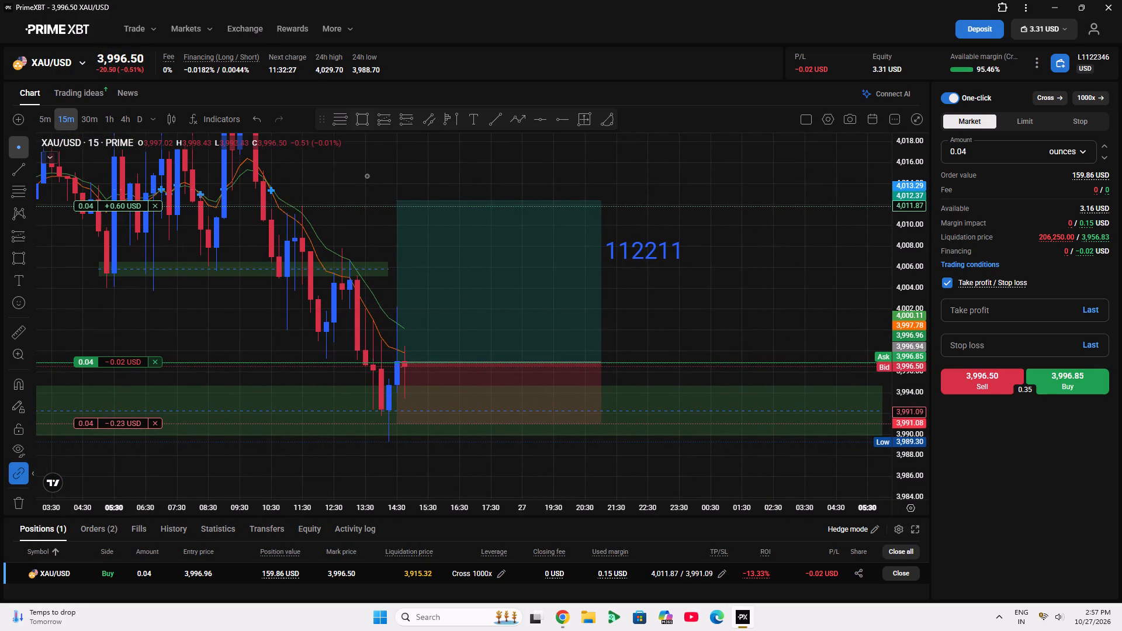
left_click(475, 301)
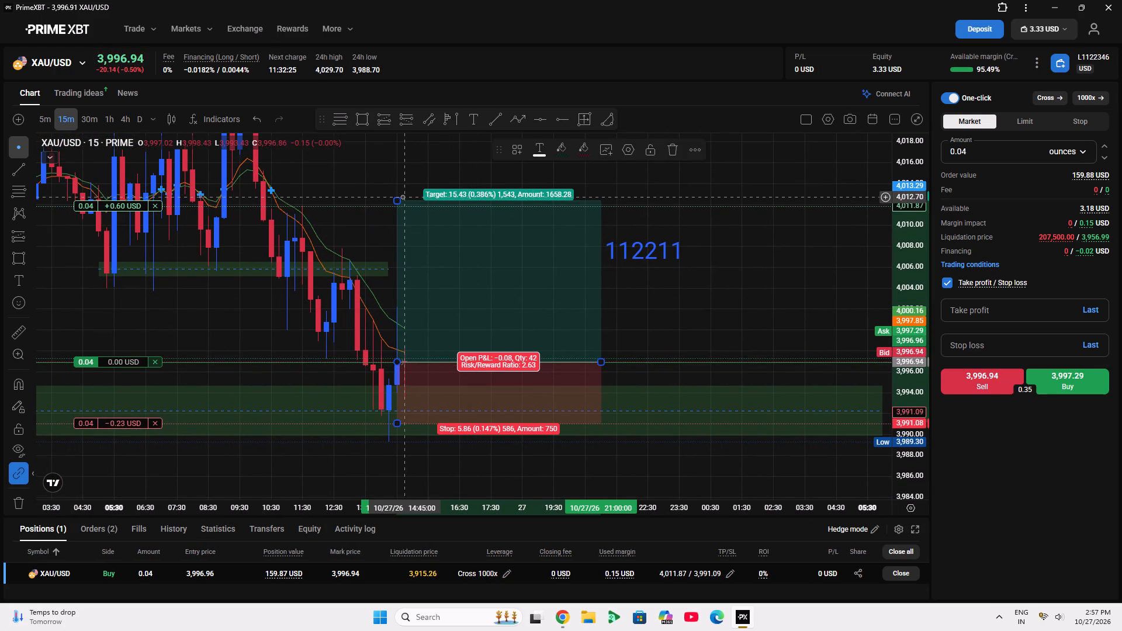
left_click_drag(398, 197, 417, 199)
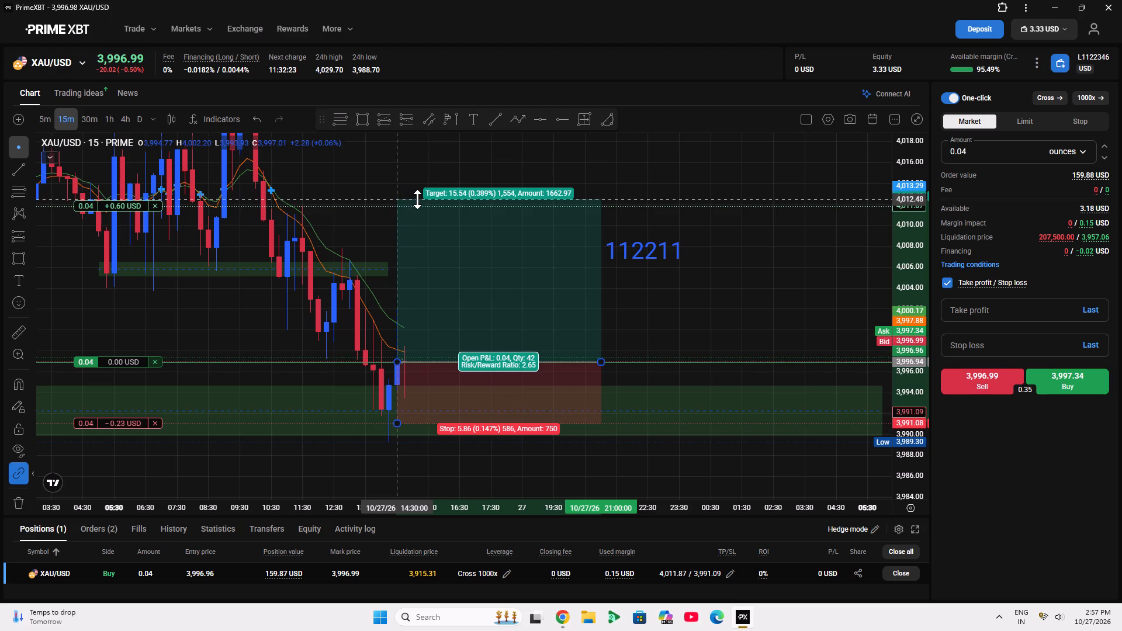
left_click_drag(417, 199, 429, 207)
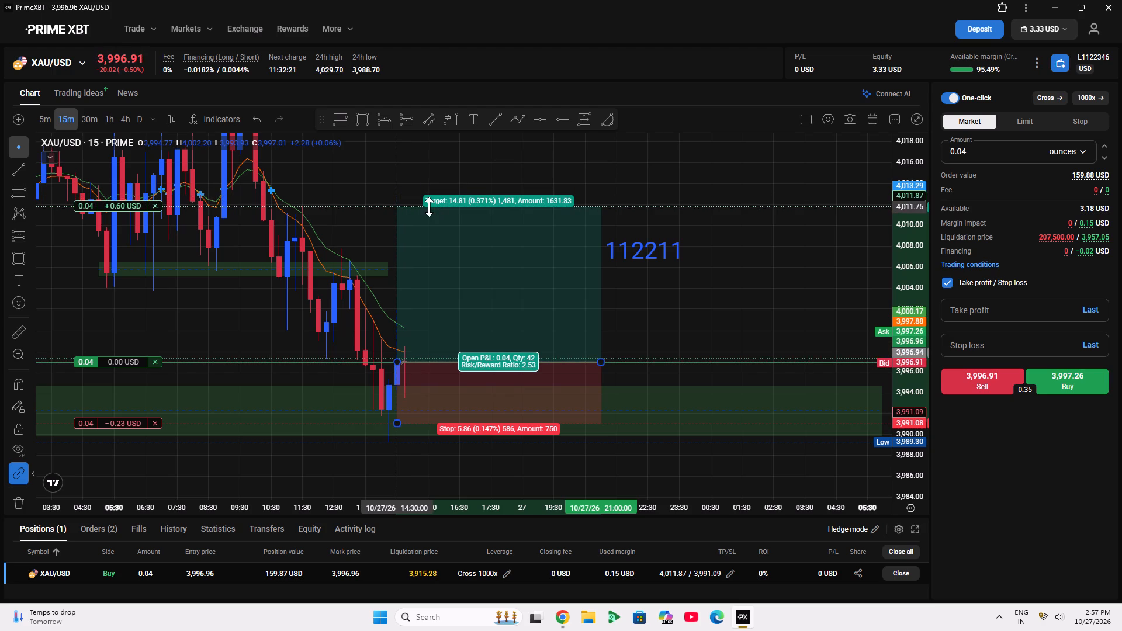
left_click_drag(429, 207, 397, 204)
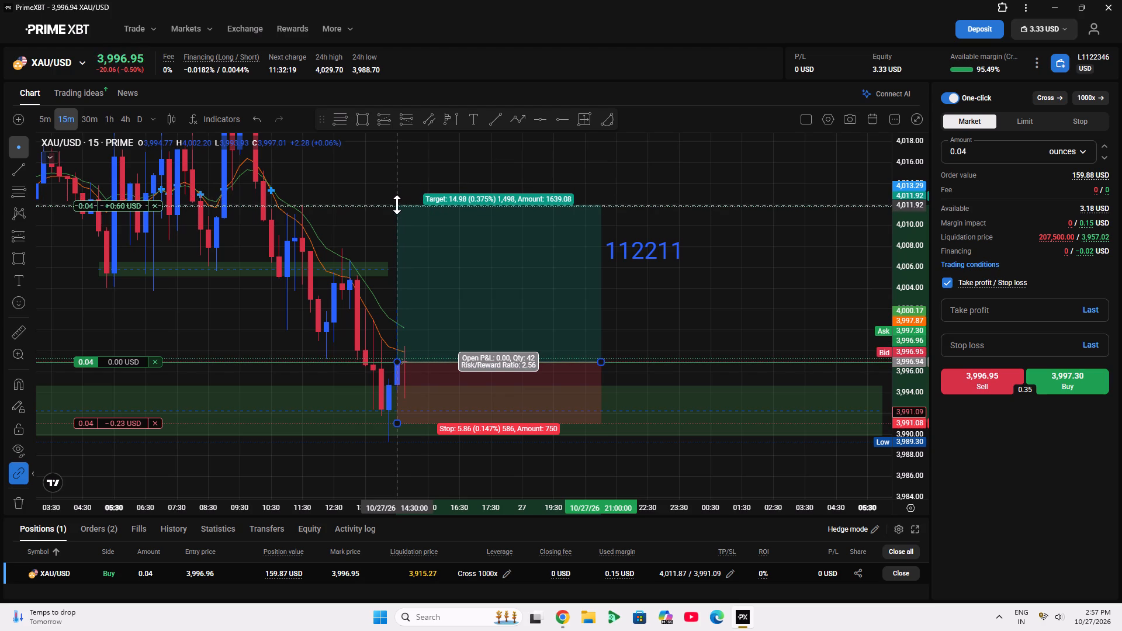
left_click_drag(397, 204, 404, 204)
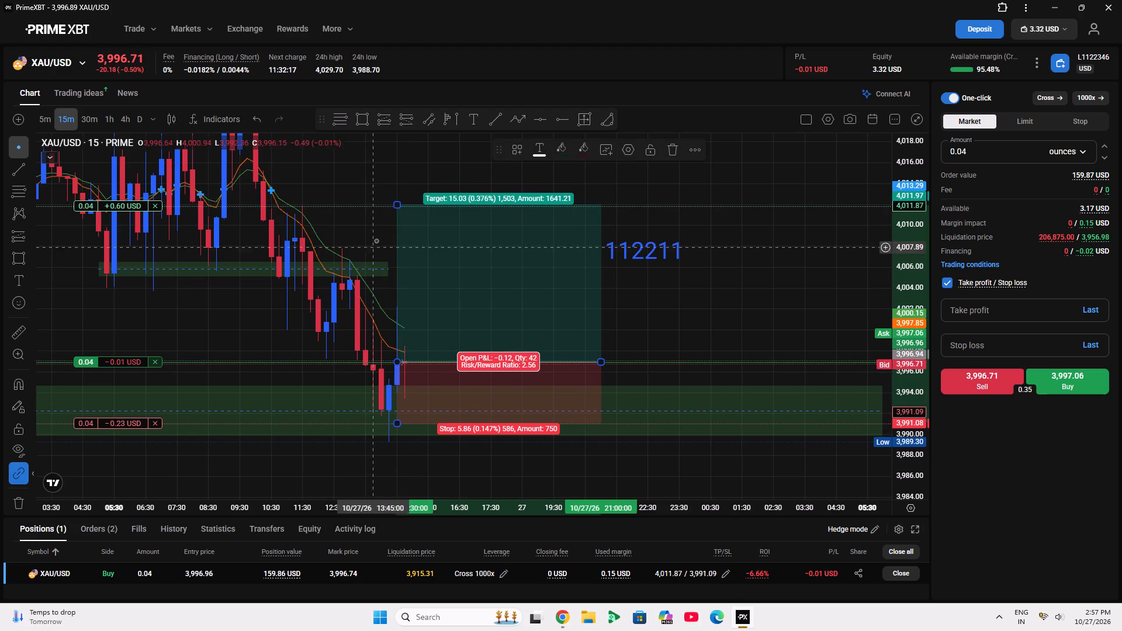
Fine-tune the long position drawing's target to about 4,011.98 at close zoom.
scroll(915, 404, "up", 13)
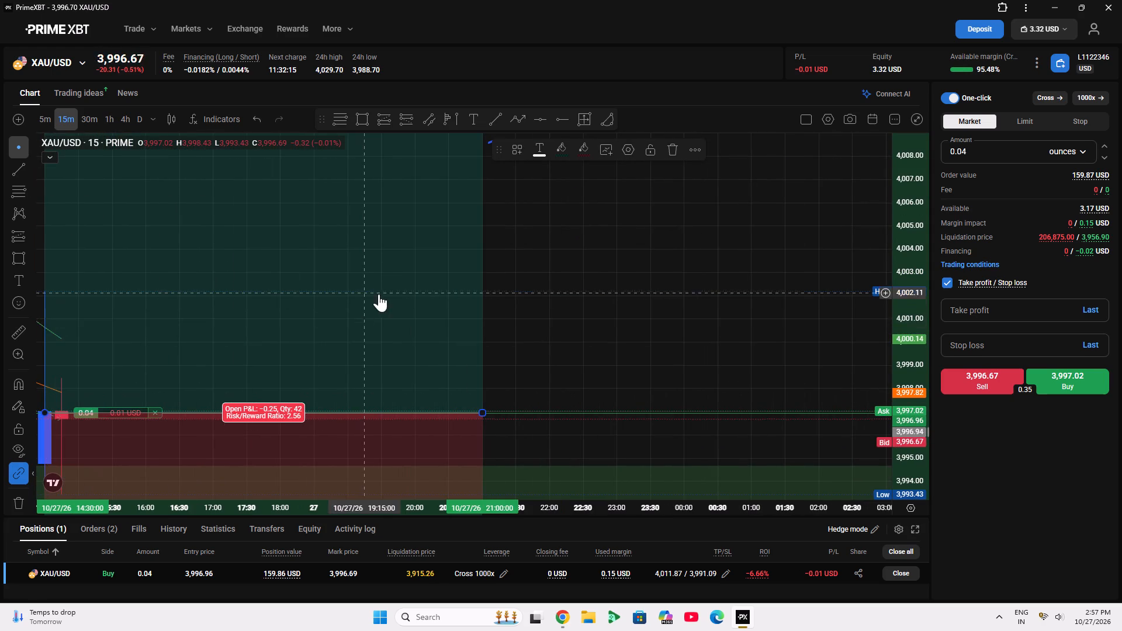
left_click_drag(630, 231, 890, 557)
left_click(459, 466)
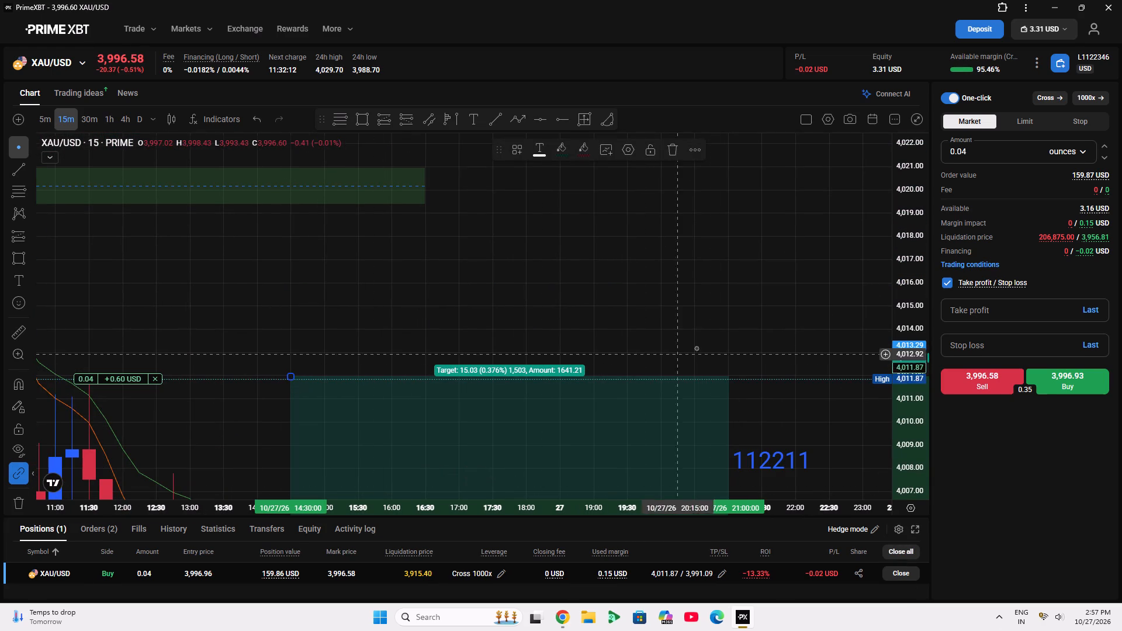
left_click_drag(721, 339, 782, 255)
scroll(901, 417, "up", 6)
left_click_drag(844, 352, 845, 403)
scroll(903, 408, "up", 2)
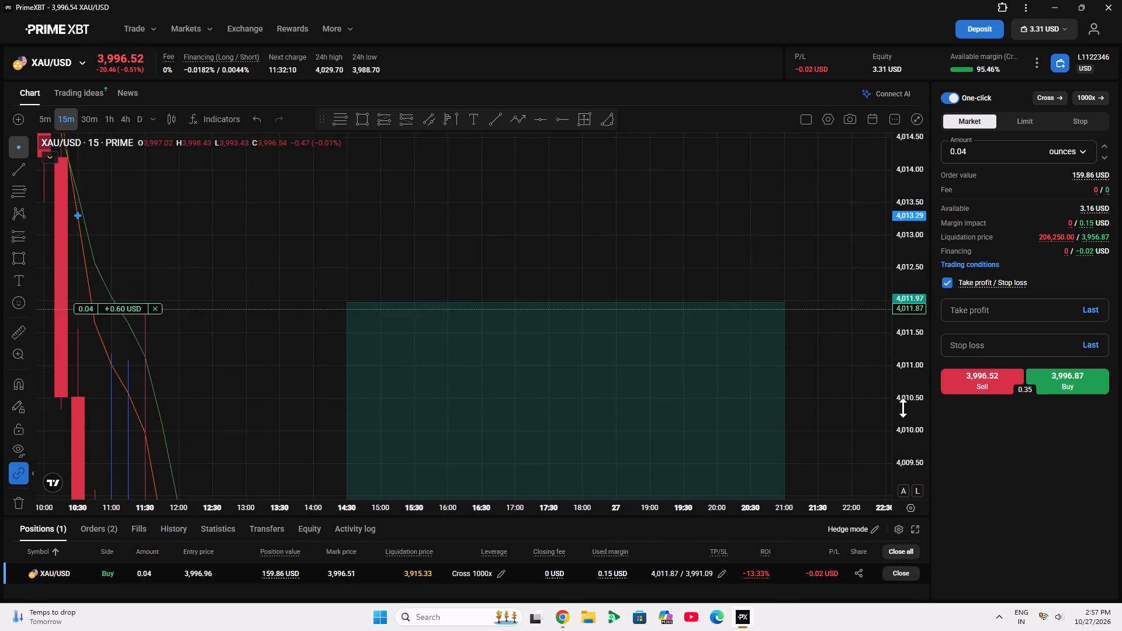
scroll(903, 408, "up", 3)
left_click_drag(347, 282, 336, 279)
Set the open long's take profit order to about 4,011.86, just below the drawing's target.
left_click_drag(105, 292, 123, 289)
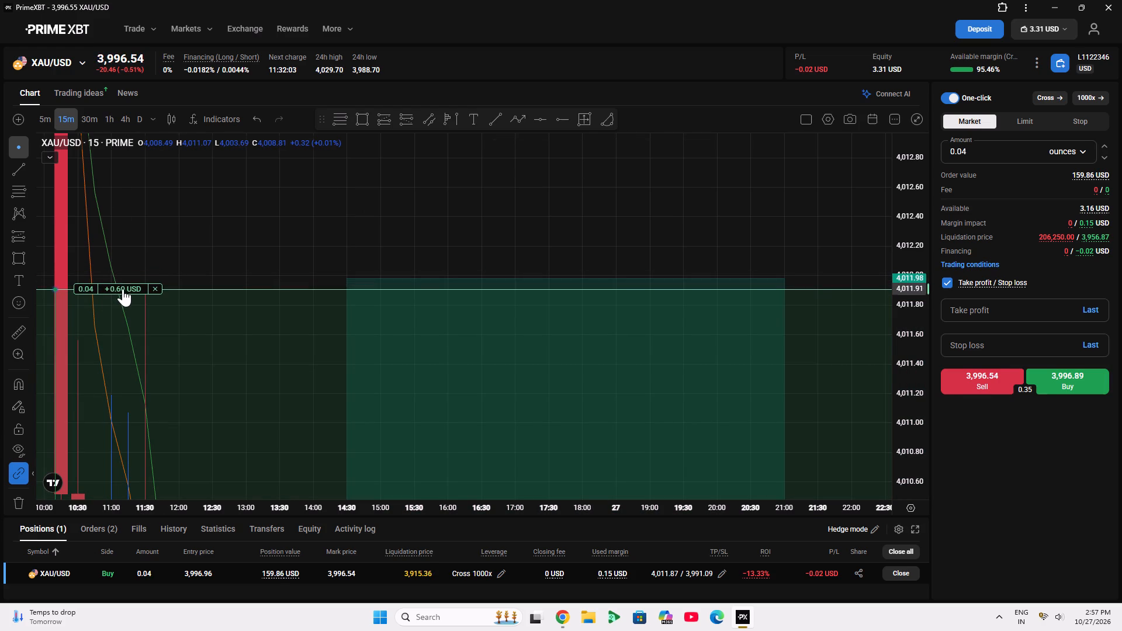
left_click_drag(123, 289, 119, 296)
Review the long position drawing and its take profit and stop loss levels against the surrounding candles and zones.
left_click_drag(458, 252, 449, 207)
double_click(897, 320)
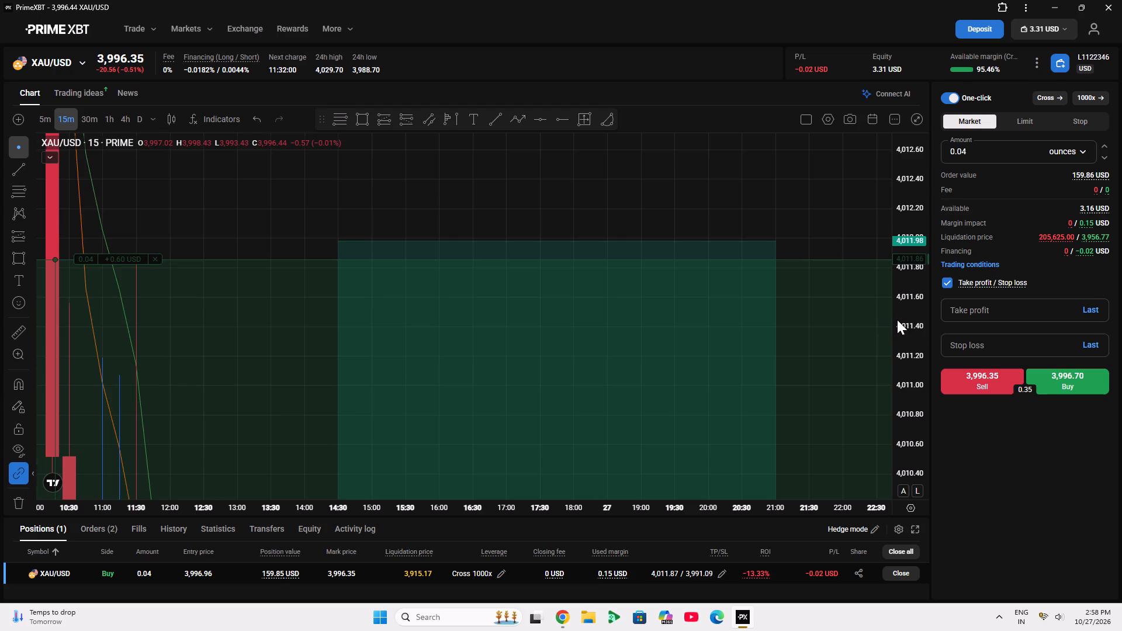
scroll(897, 320, "down", 4)
left_click(662, 221)
scroll(755, 385, "down", 7)
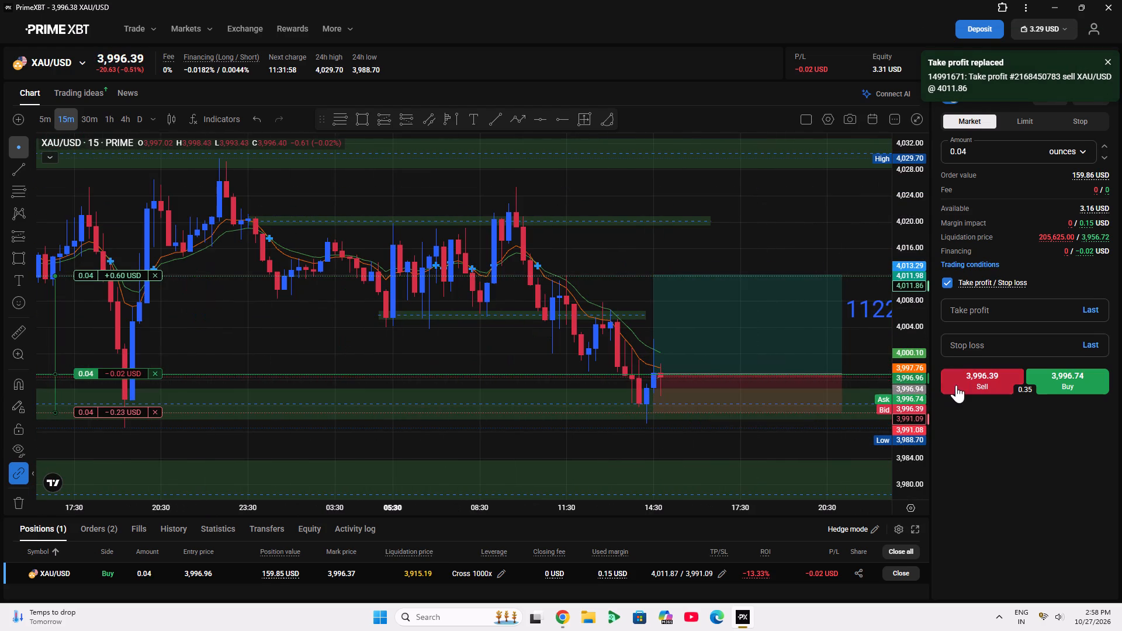
left_click(932, 376)
double_click(919, 369)
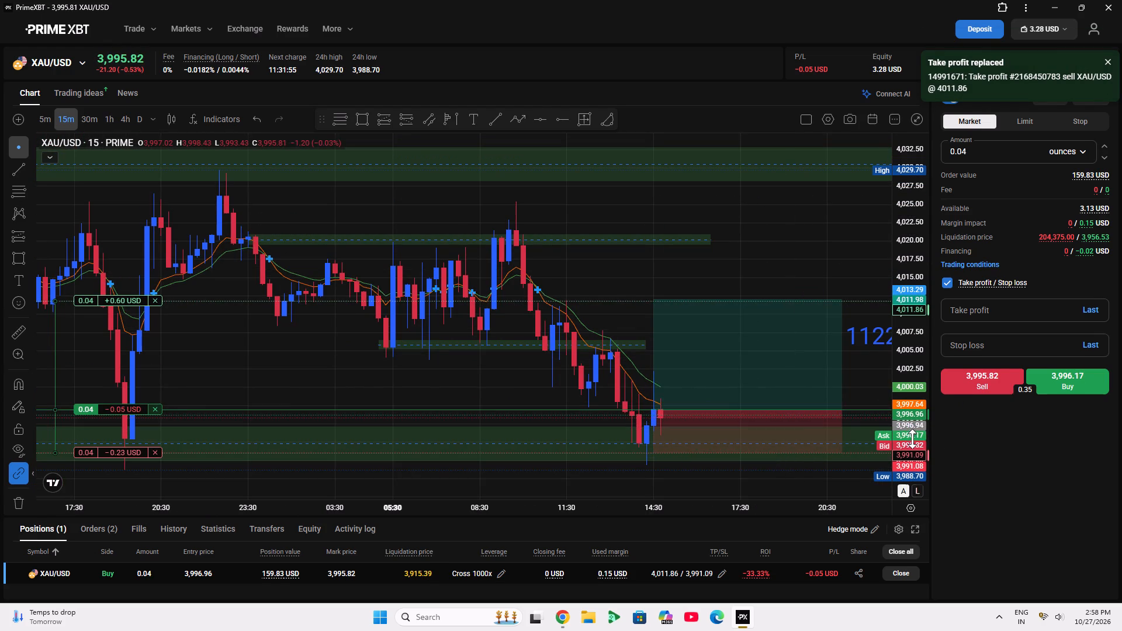
scroll(902, 439, "up", 7)
left_click_drag(856, 409, 733, 314)
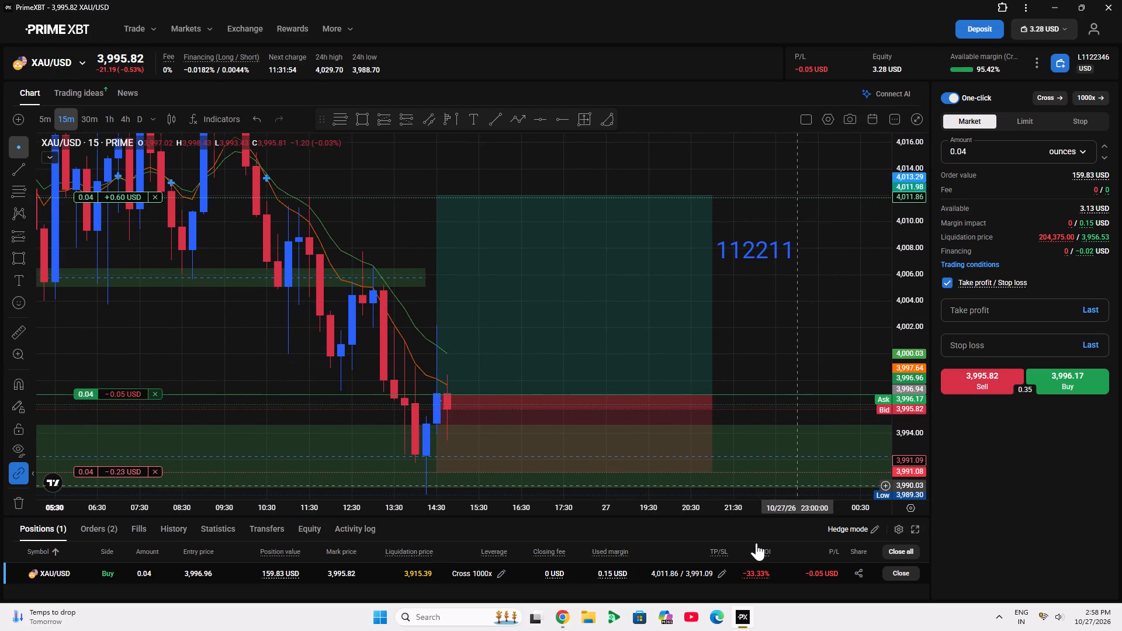
left_click_drag(803, 516, 807, 552)
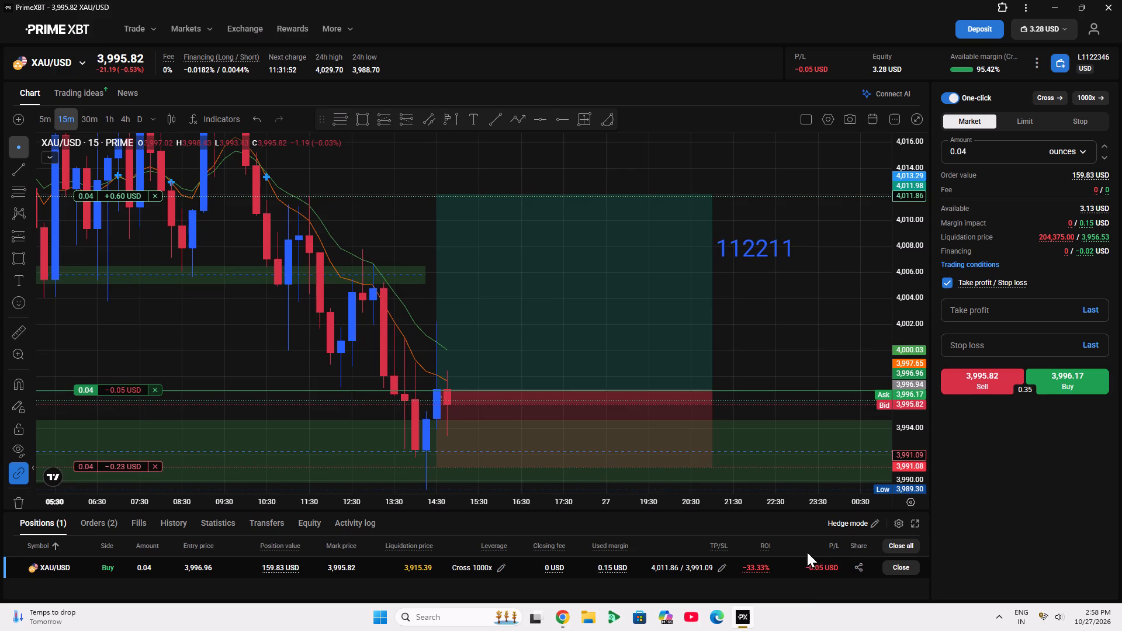
left_click_drag(807, 552, 807, 587)
left_click_drag(766, 344, 691, 306)
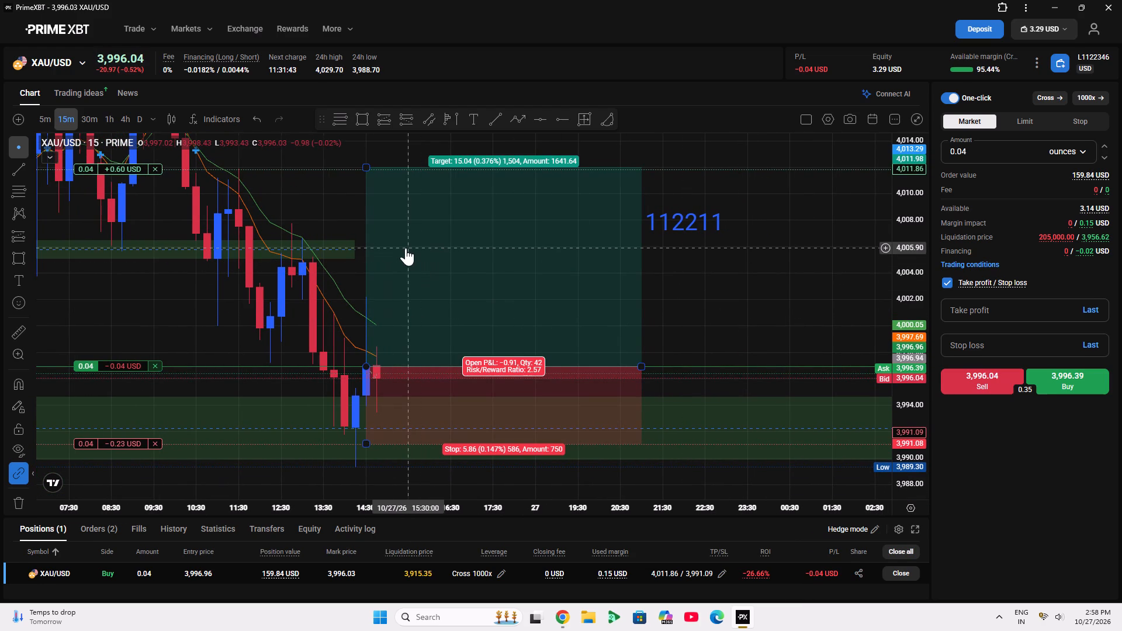
Draw a date and price range from the long position's entry at 14:30 up to about 4,001.96 at 20:45.
left_click(18, 328)
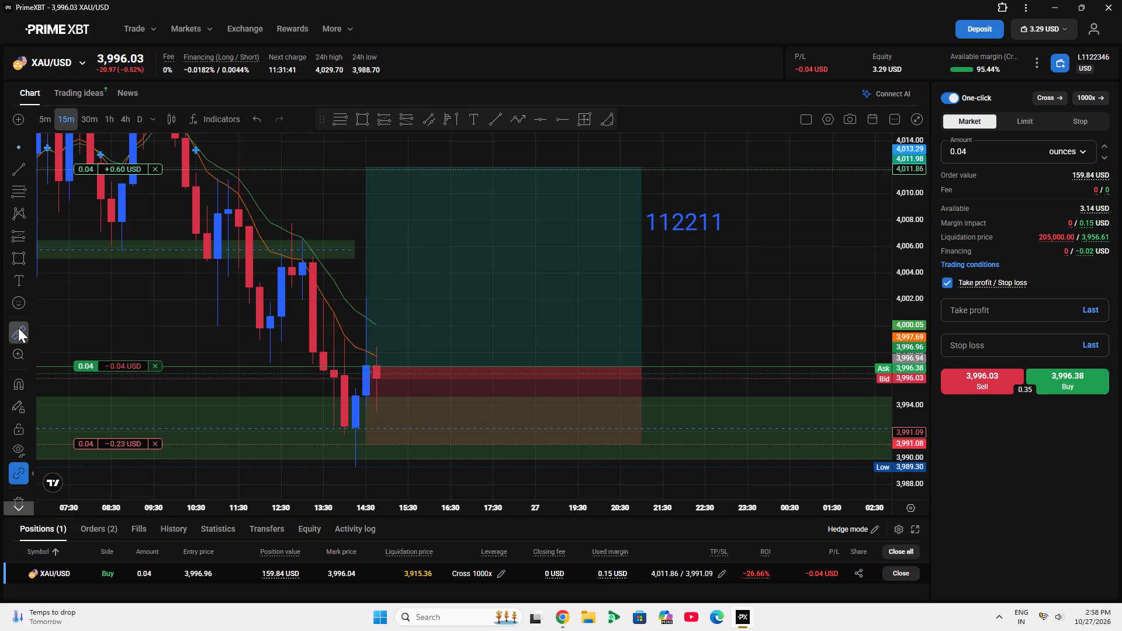
left_click(574, 115)
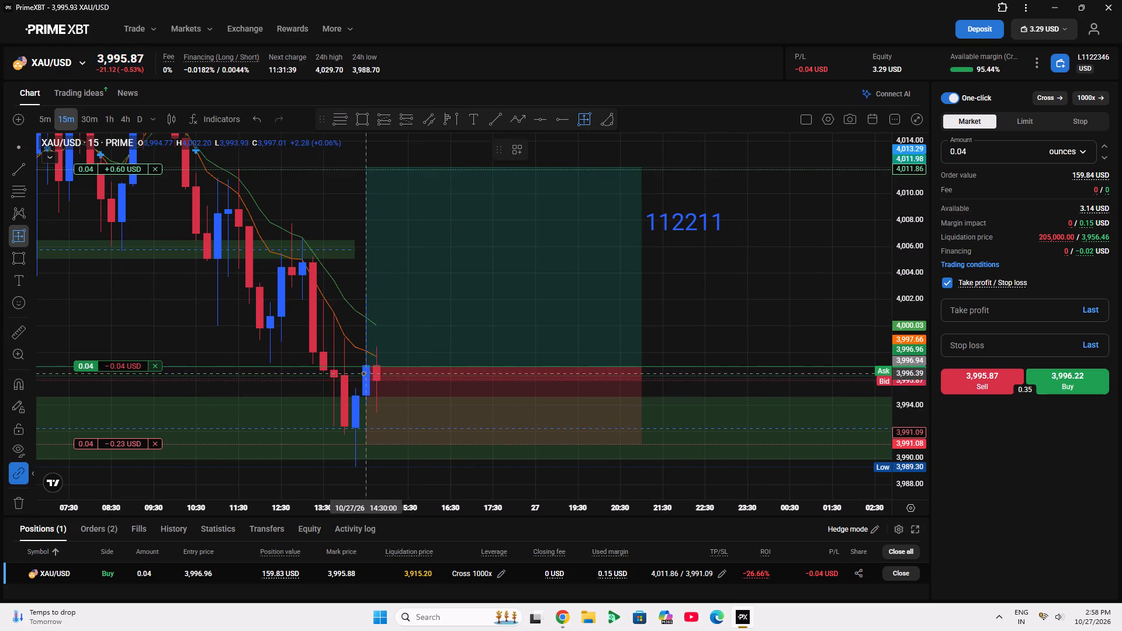
left_click(366, 366)
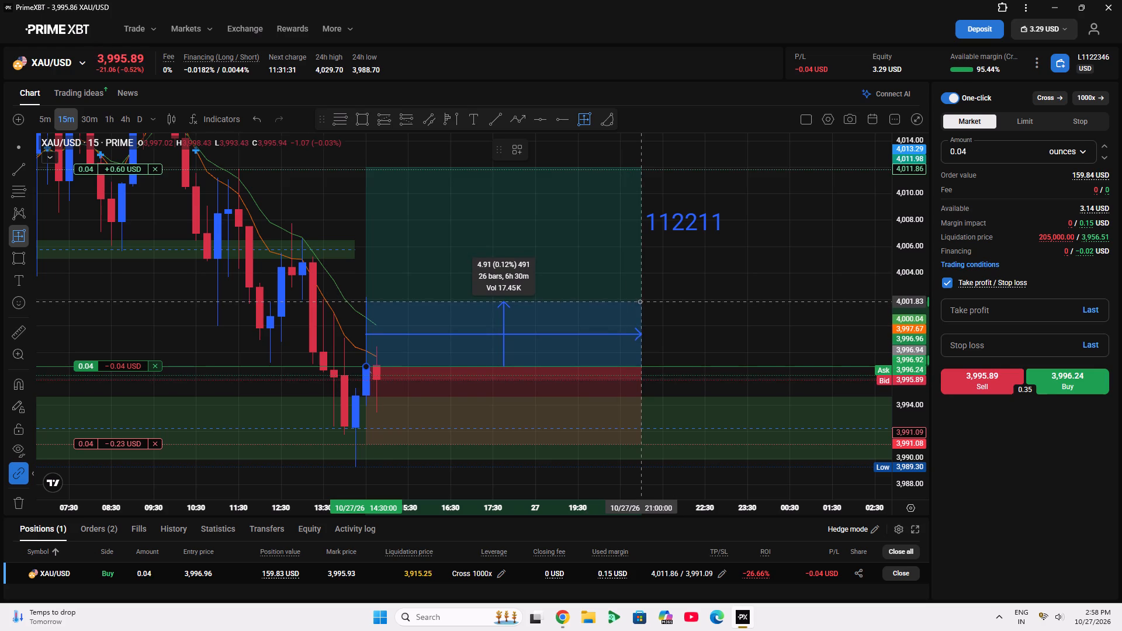
left_click(640, 301)
left_click_drag(640, 301, 635, 294)
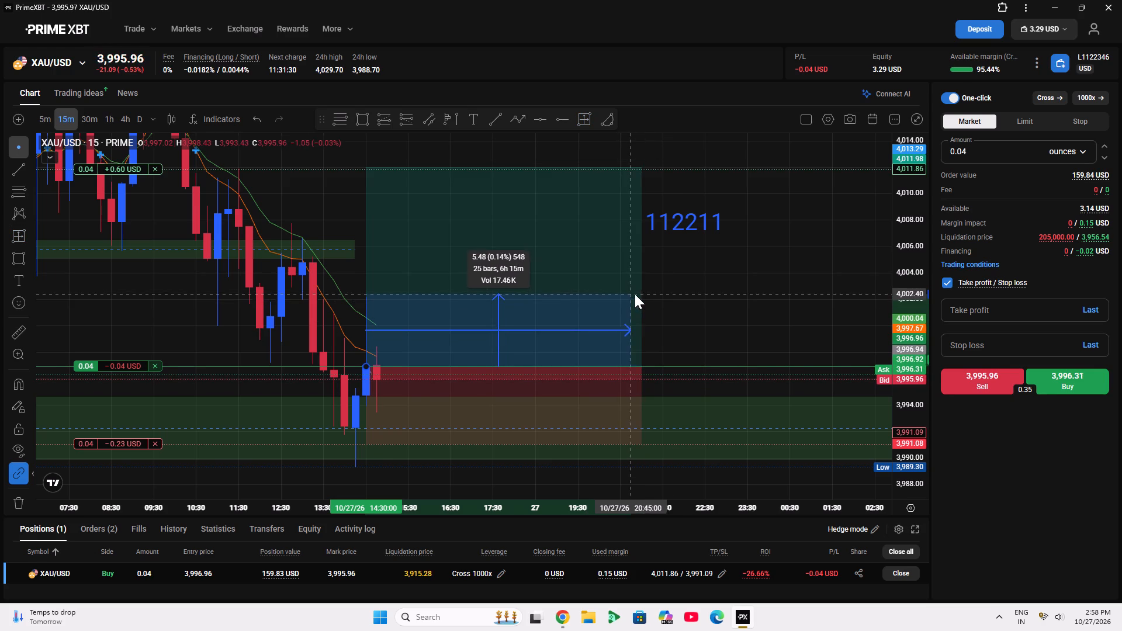
left_click_drag(635, 294, 646, 296)
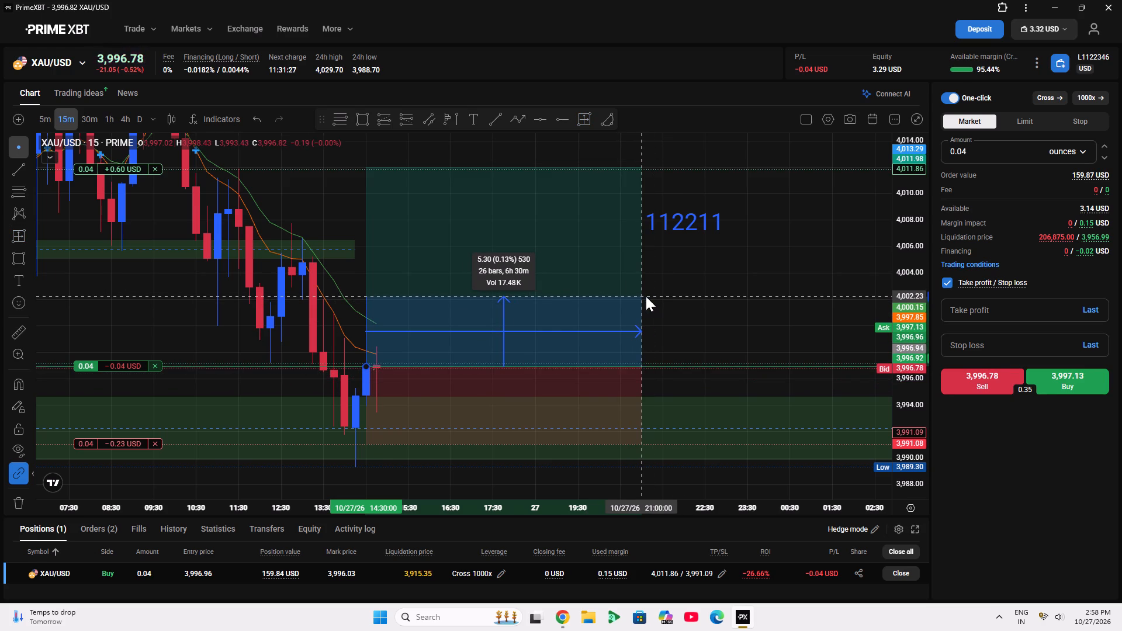
left_click_drag(646, 296, 641, 296)
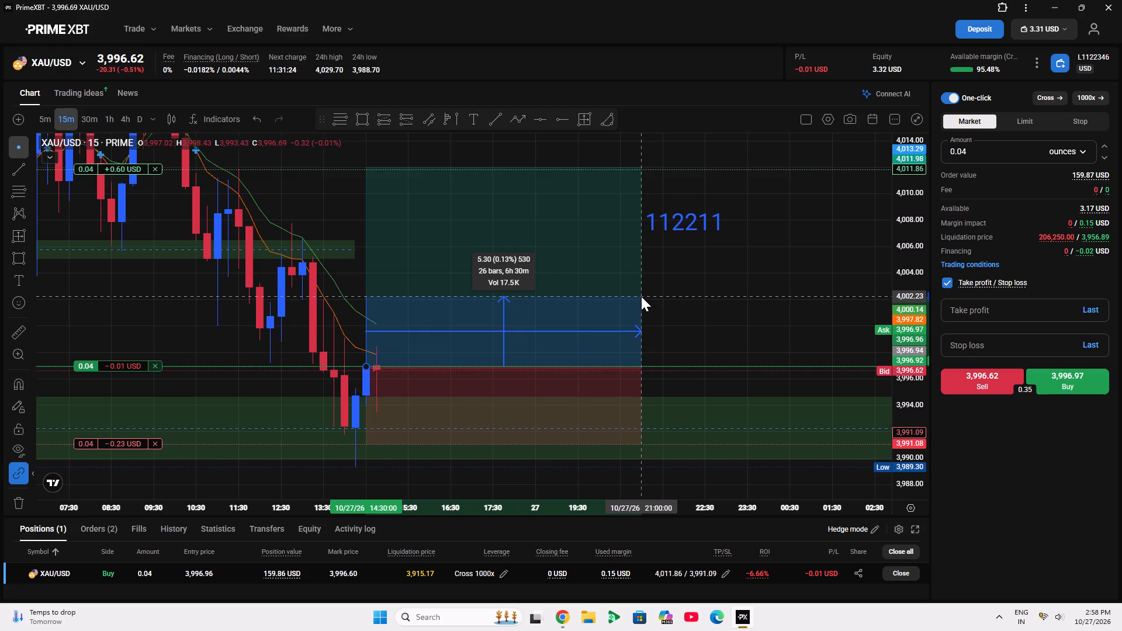
left_click_drag(641, 296, 625, 301)
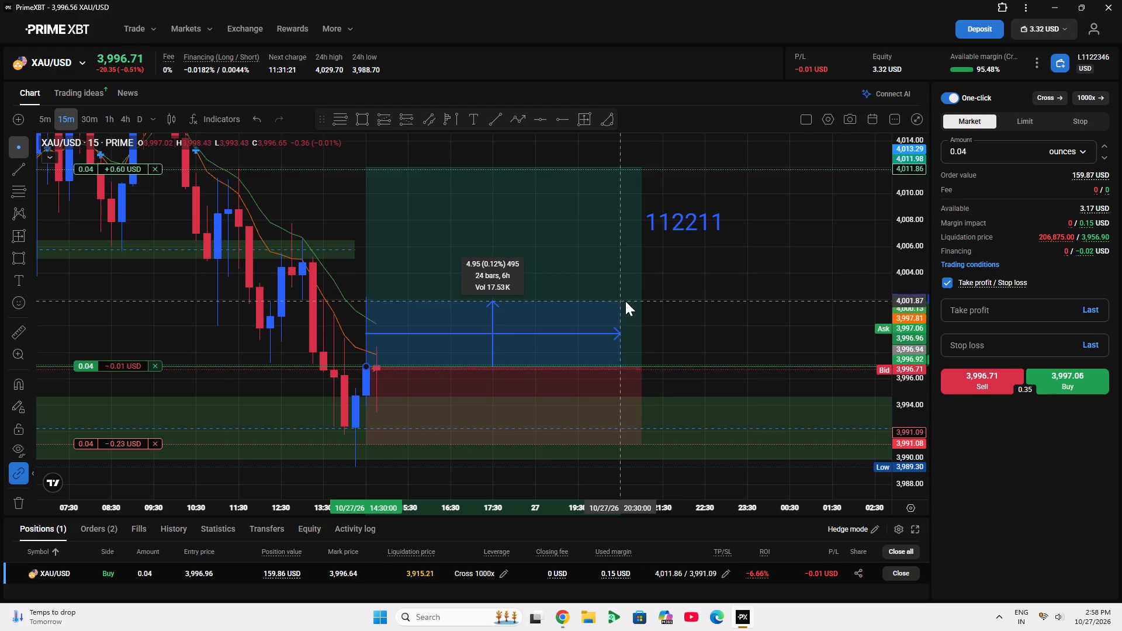
left_click_drag(625, 301, 626, 300)
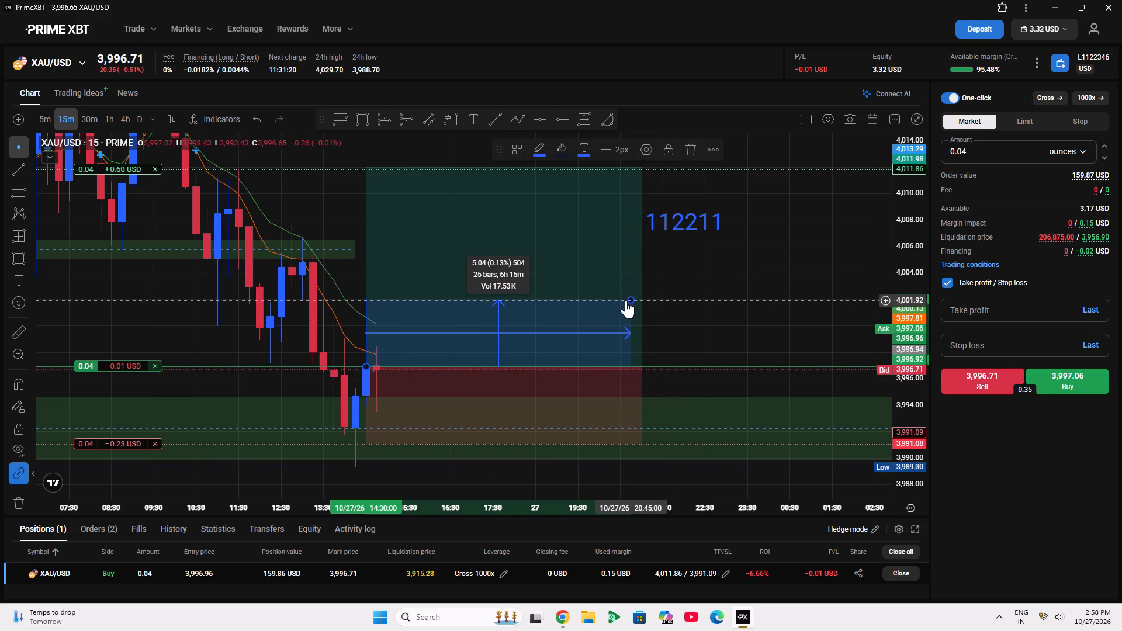
Add a horizontal line at about 4,002.01, along the upper edge of the date and price range.
left_click(541, 121)
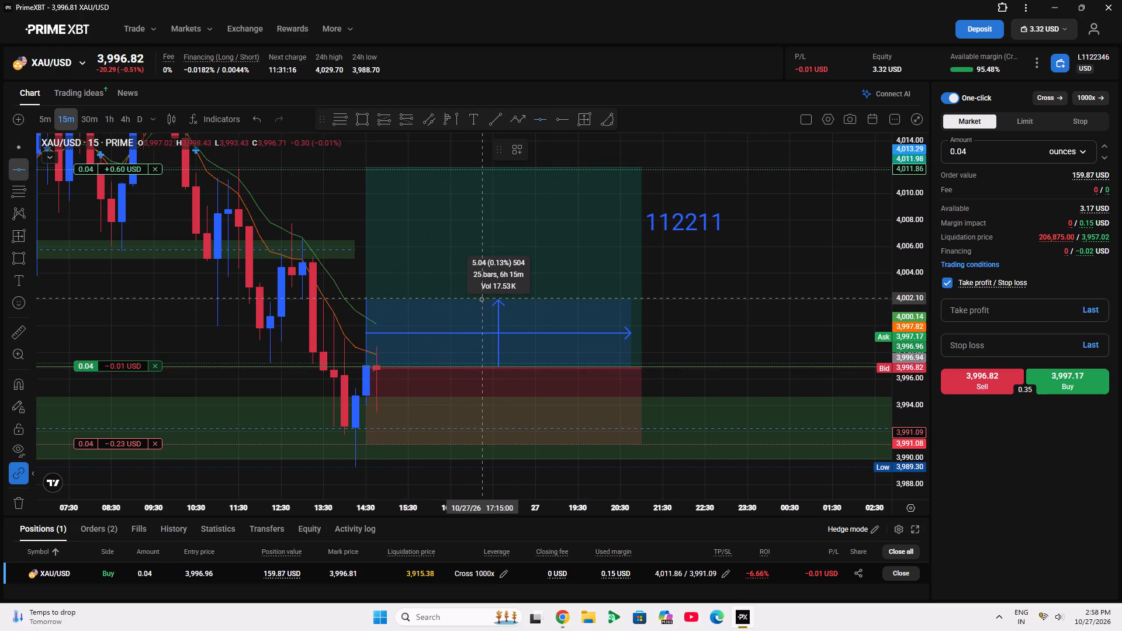
left_click(482, 299)
left_click(711, 264)
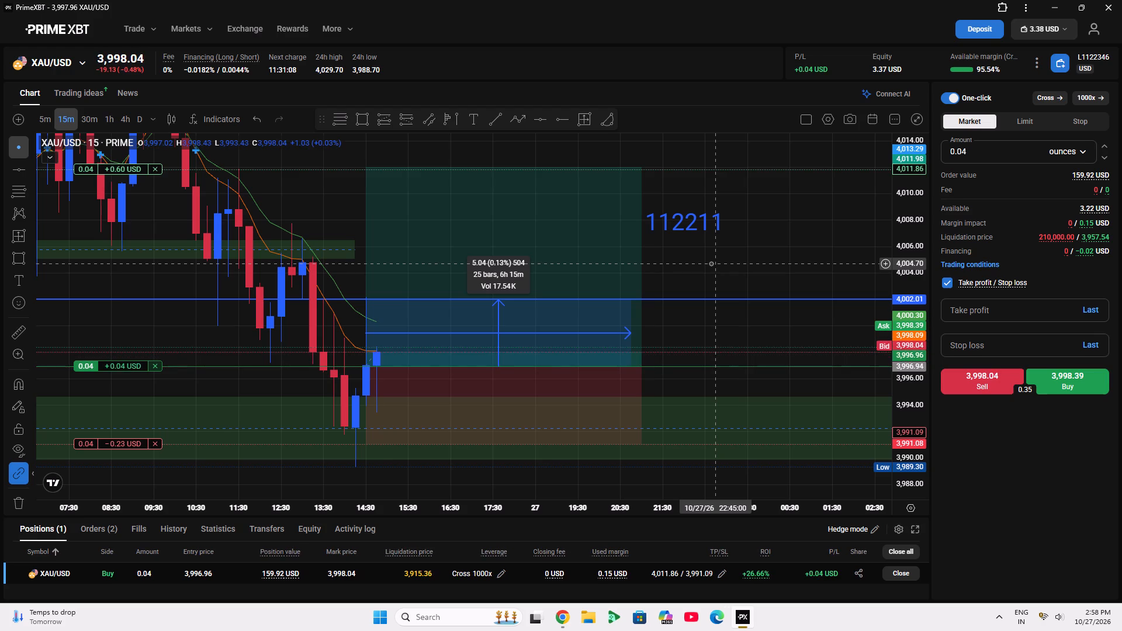
Close the PrimeXBT window.
left_click(1121, 0)
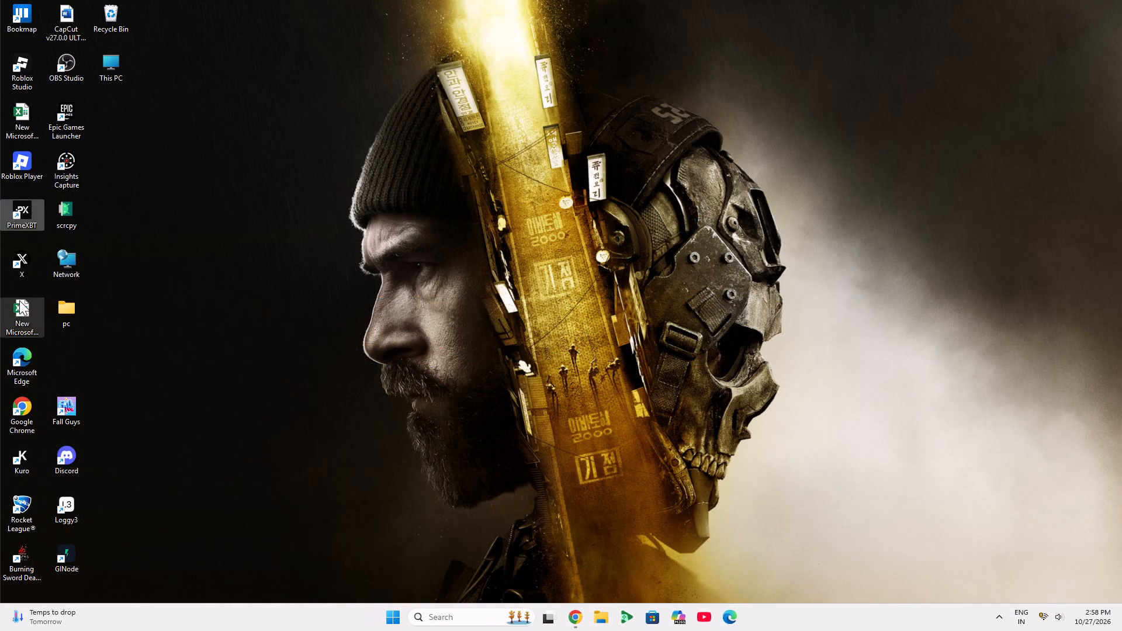
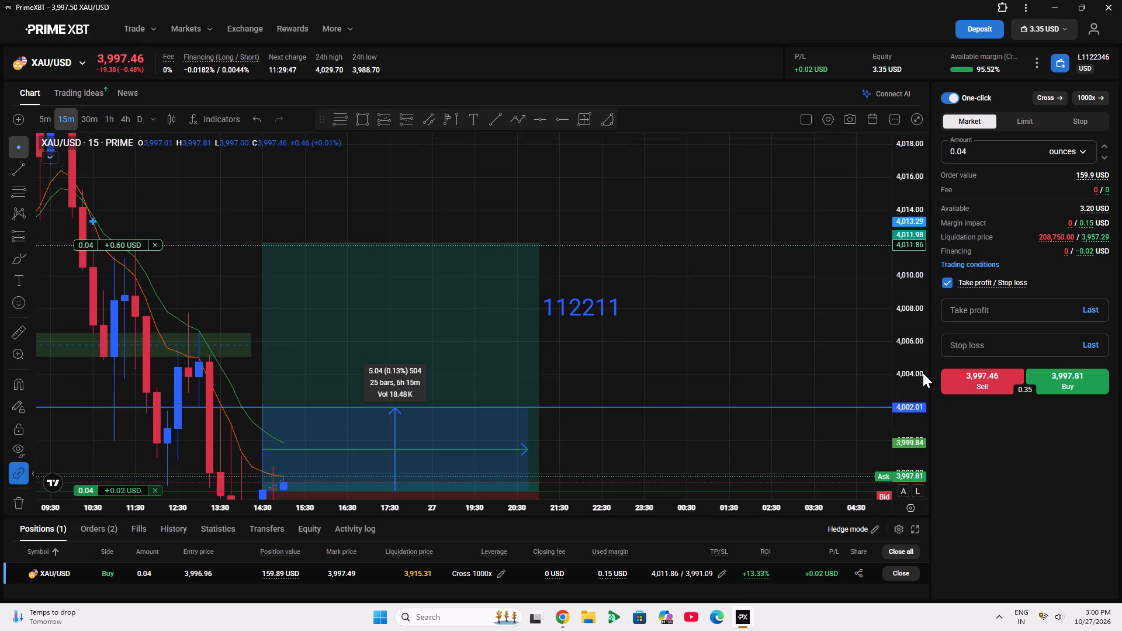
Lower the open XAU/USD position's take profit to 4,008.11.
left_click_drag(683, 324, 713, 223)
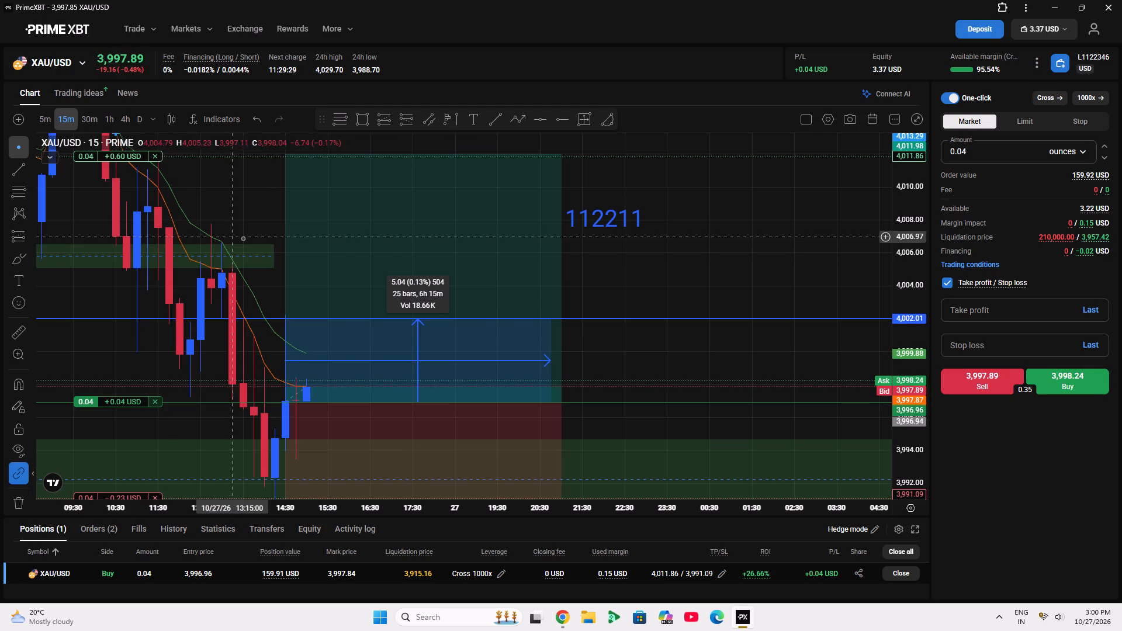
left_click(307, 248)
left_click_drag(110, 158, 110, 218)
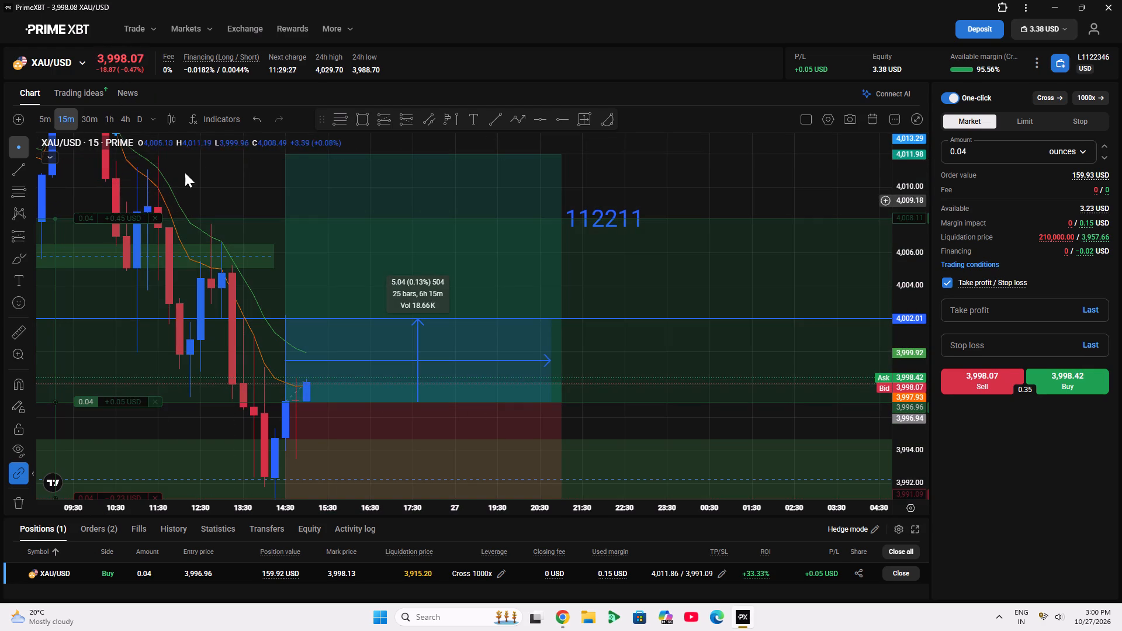
Lower the long position drawing's target level to about 4,006.94.
left_click(285, 163)
left_click_drag(285, 155, 288, 247)
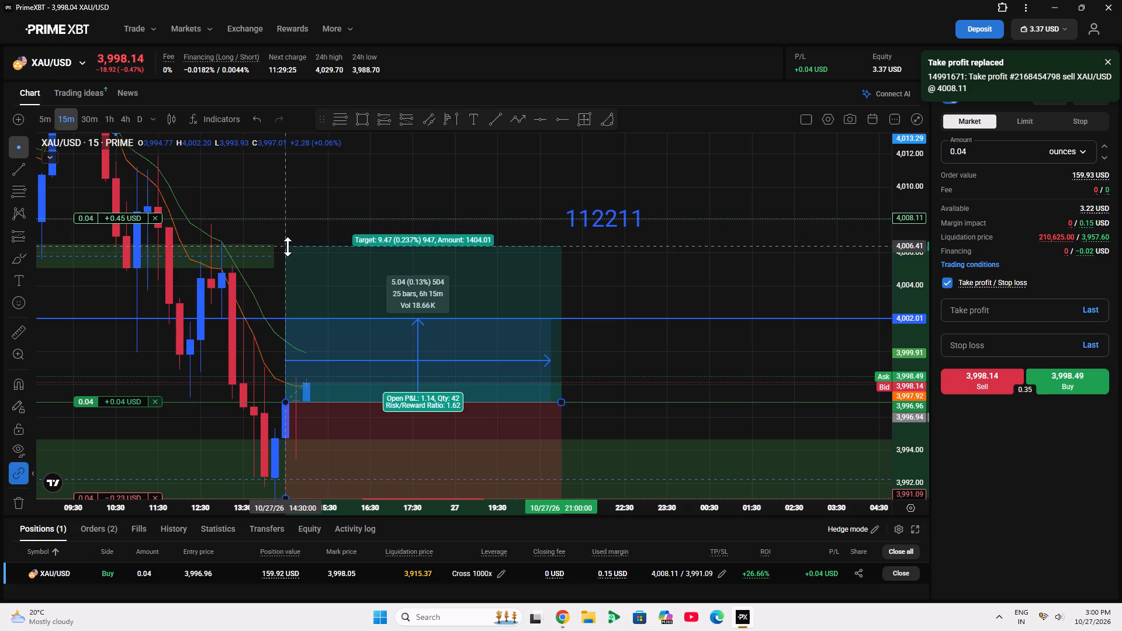
left_click_drag(288, 247, 282, 237)
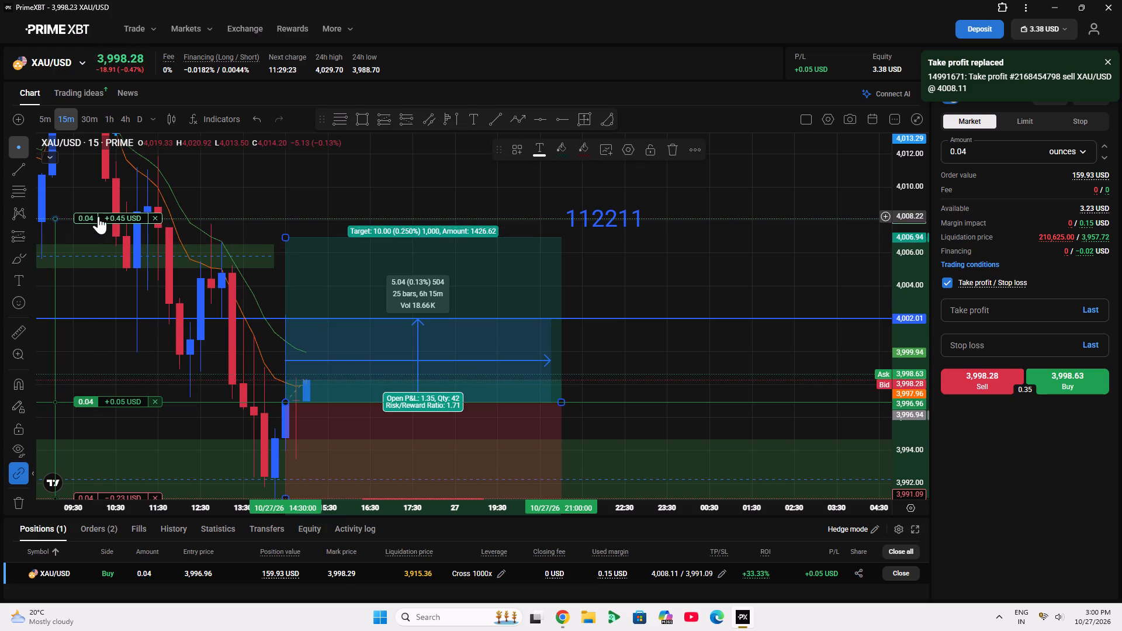
Lower the open position's take profit to 4,006.90, near the target of the long position drawing.
left_click_drag(98, 216, 151, 242)
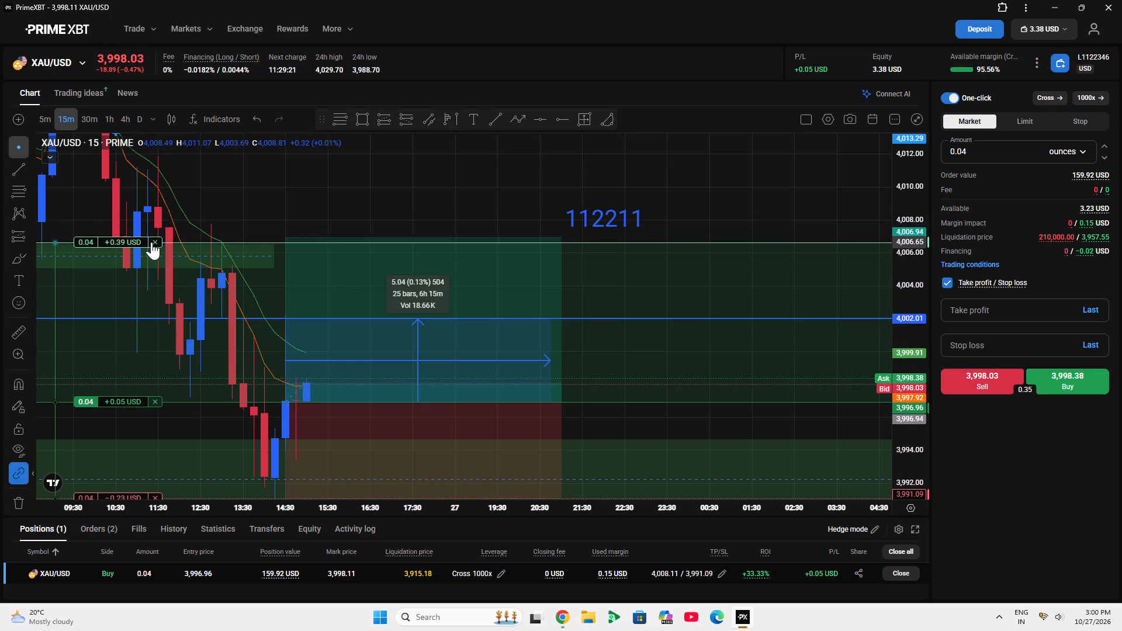
left_click_drag(151, 242, 138, 238)
Delete the date and price range drawing that overlaps the long position drawing.
left_click_drag(438, 186, 414, 164)
left_click(881, 356)
double_click(895, 358)
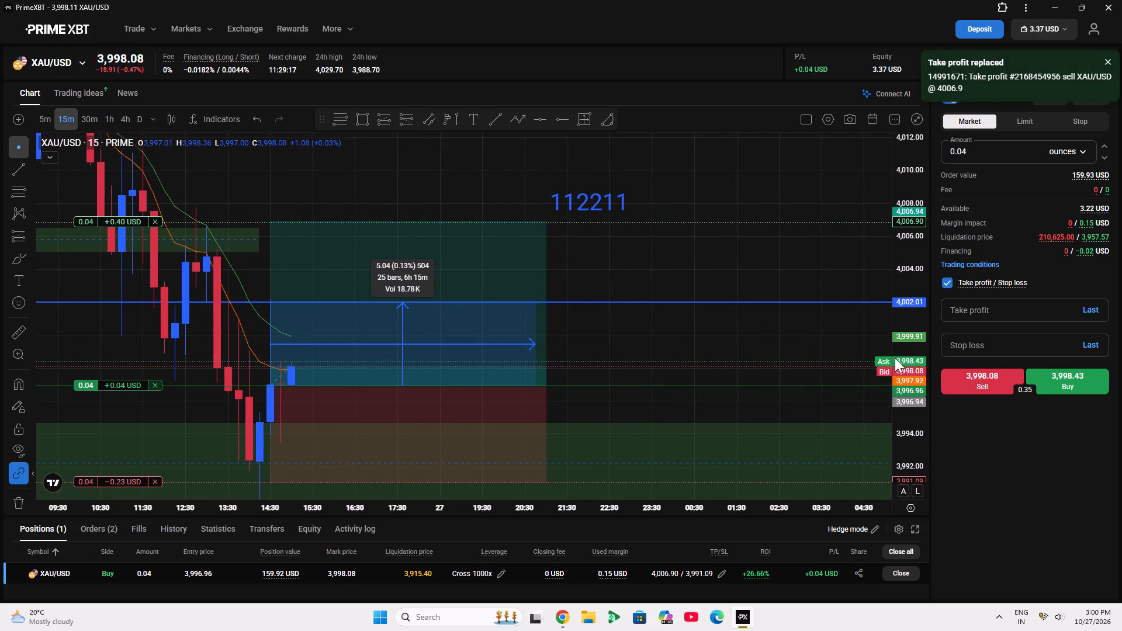
scroll(895, 359, "up", 4)
scroll(756, 392, "down", 3)
left_click_drag(777, 429, 756, 313)
scroll(908, 439, "up", 6)
left_click_drag(677, 307, 742, 303)
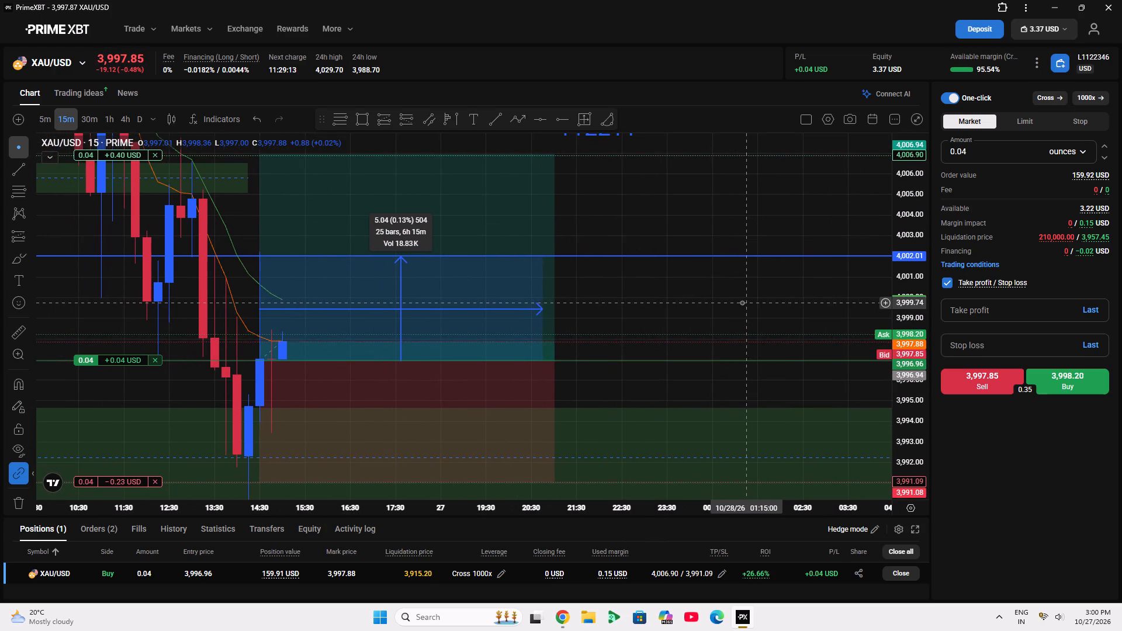
left_click(534, 306)
left_click(399, 264)
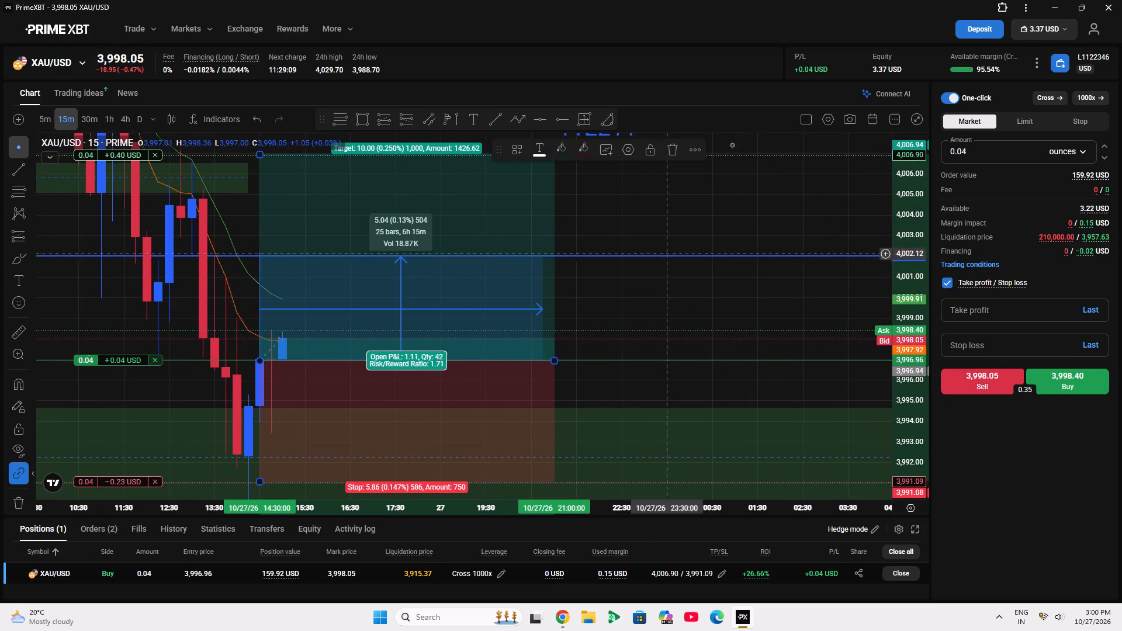
left_click(652, 158)
left_click(622, 313)
left_click(397, 269)
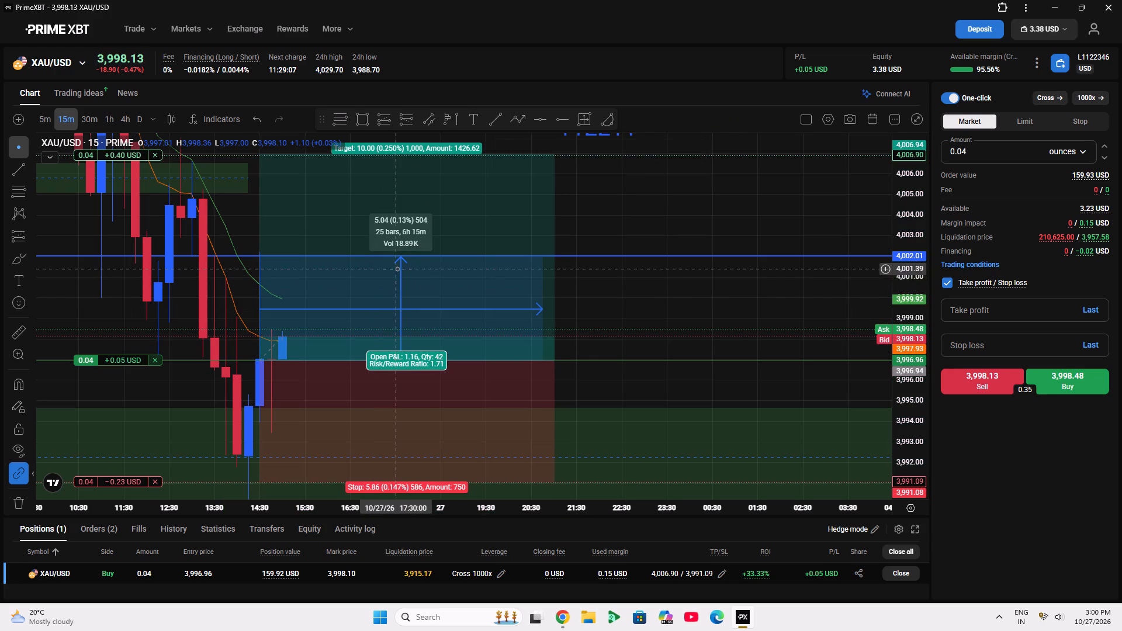
left_click(401, 260)
left_click(671, 330)
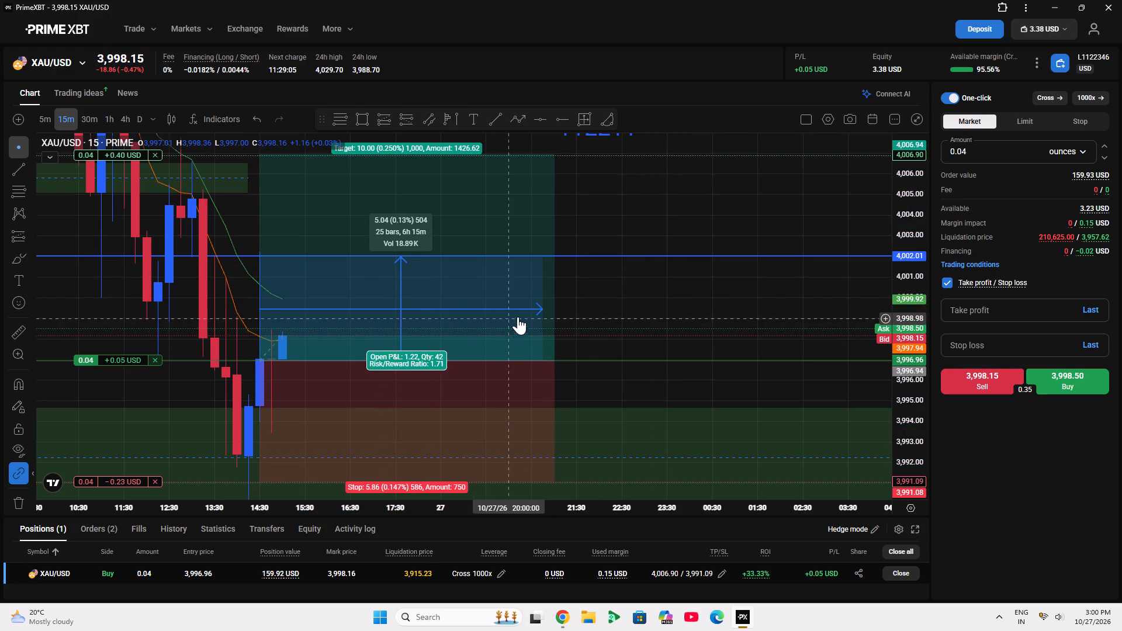
left_click(539, 308)
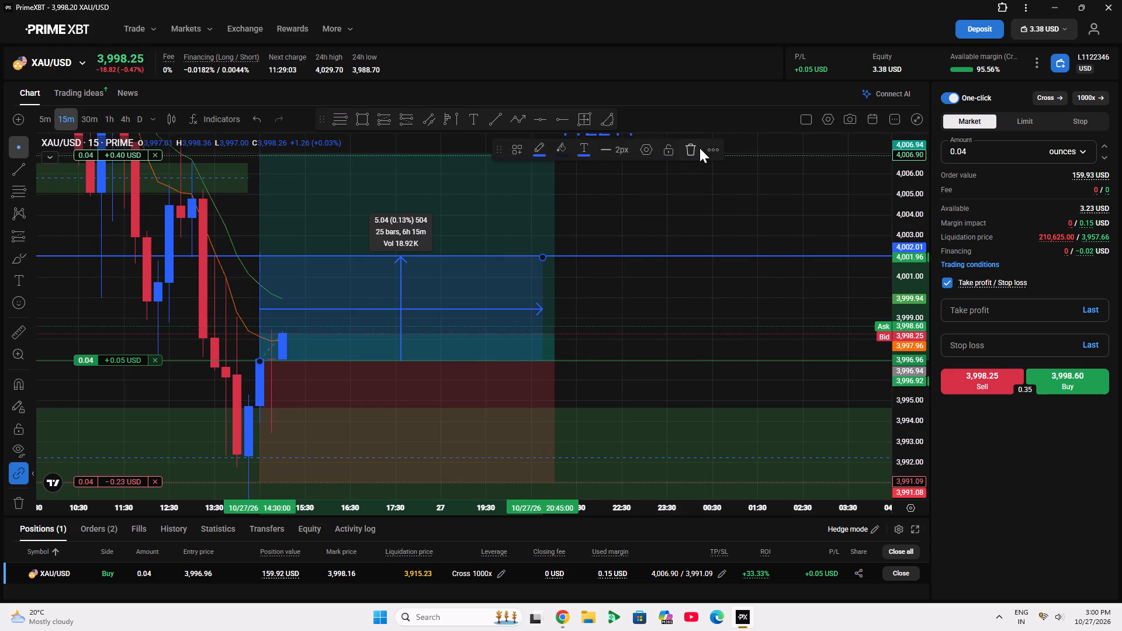
left_click(699, 148)
Move the blue horizontal line up to about 4,002.29.
left_click_drag(706, 258, 729, 250)
Switch the chart to the 5-minute timeframe and examine the candles around the position's entry, take profit and stop loss.
scroll(729, 250, "down", 4)
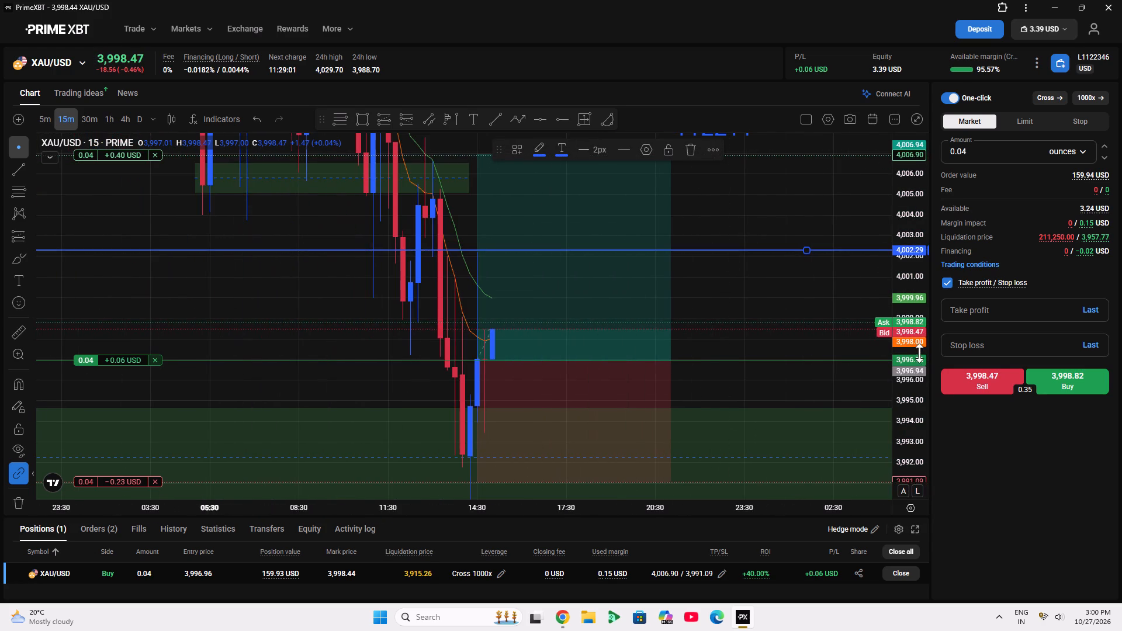
double_click(927, 358)
scroll(916, 436, "up", 5)
left_click_drag(575, 226, 482, 144)
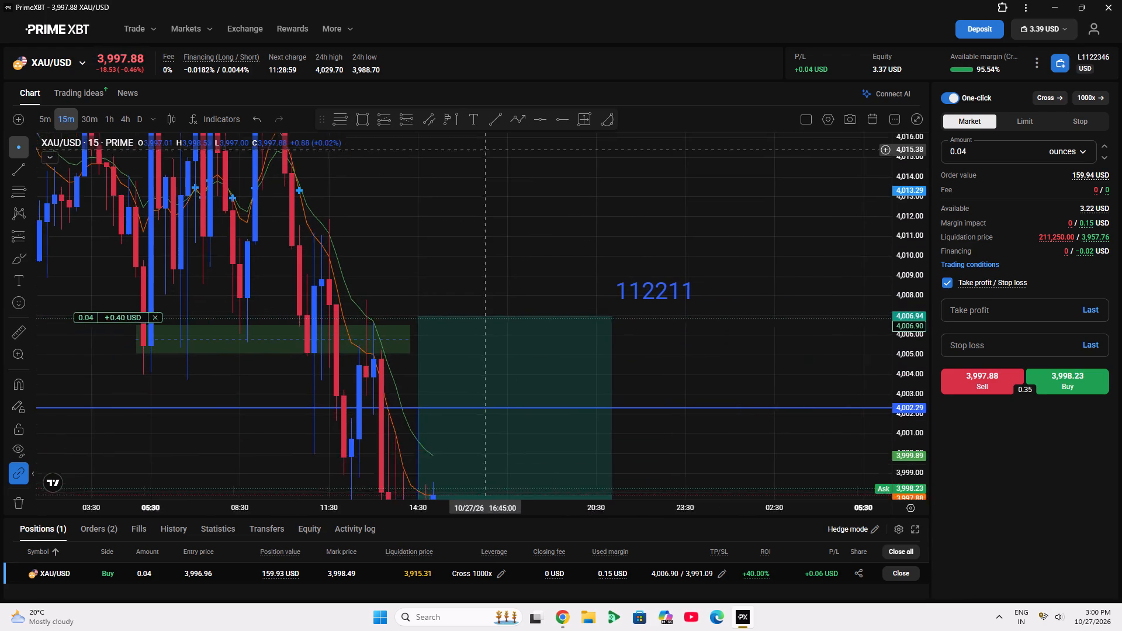
left_click_drag(482, 144, 399, 64)
left_click(44, 116)
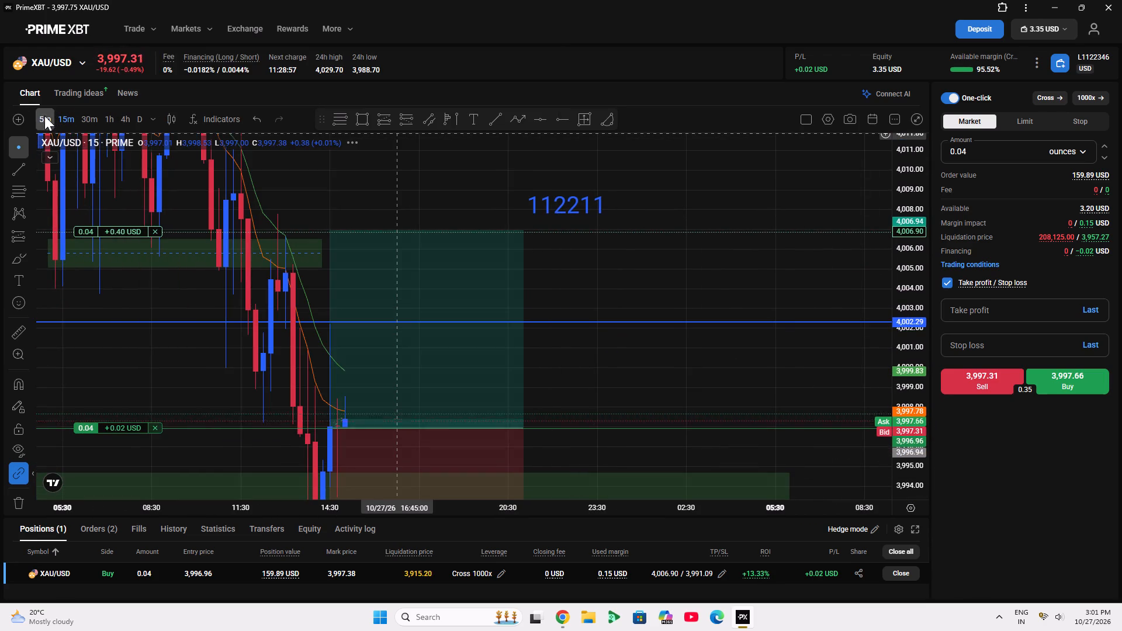
left_click_drag(425, 196, 374, 129)
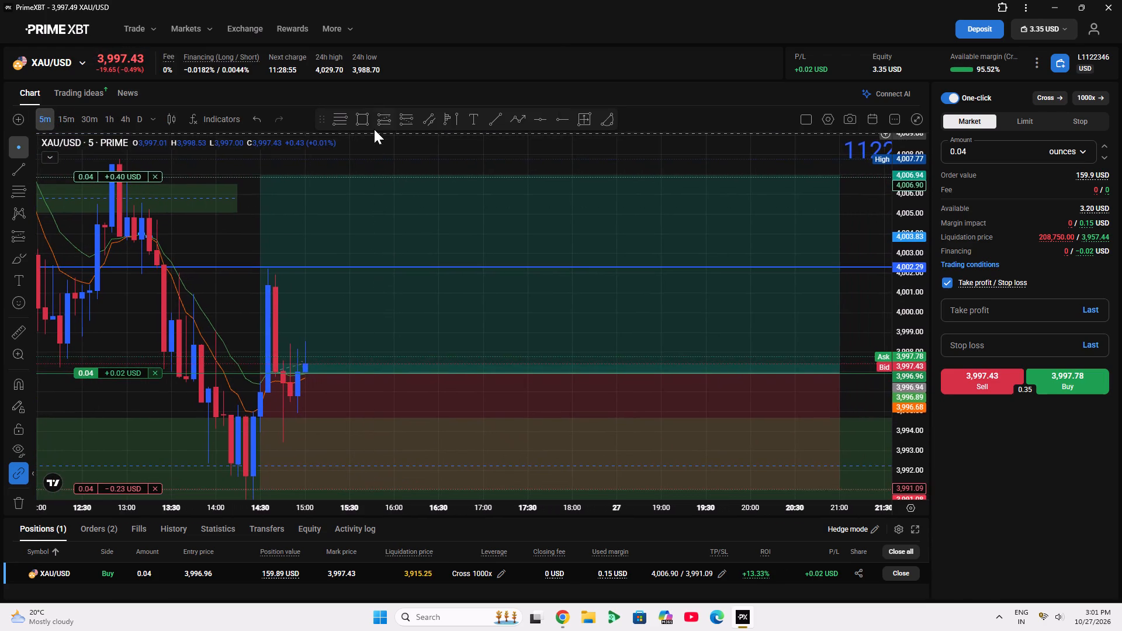
left_click_drag(374, 129, 374, 100)
scroll(417, 294, "down", 3)
scroll(906, 360, "down", 2)
scroll(794, 408, "up", 3)
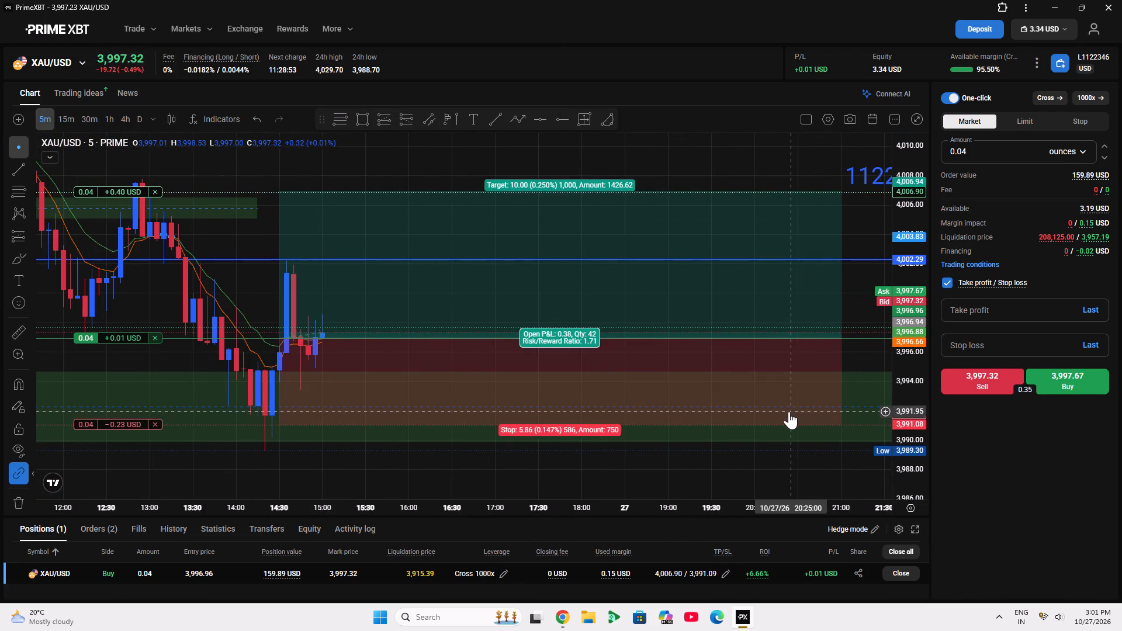
Set the open position's stop loss to 3,991.19, near the stop level of the long position drawing.
left_click_drag(771, 426, 708, 426)
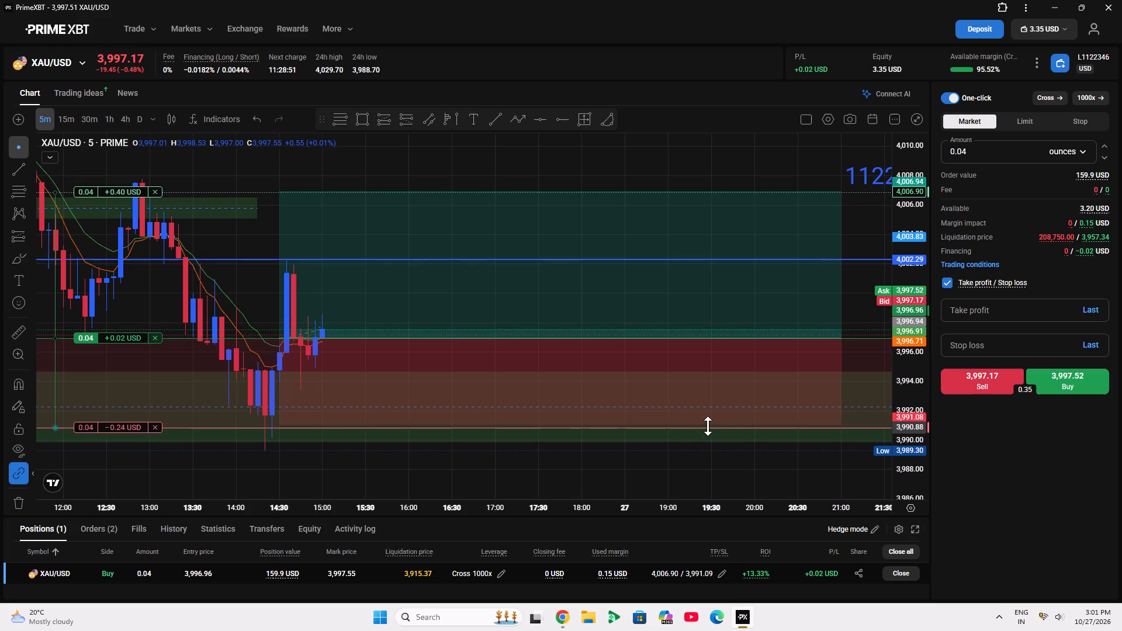
left_click_drag(708, 426, 698, 422)
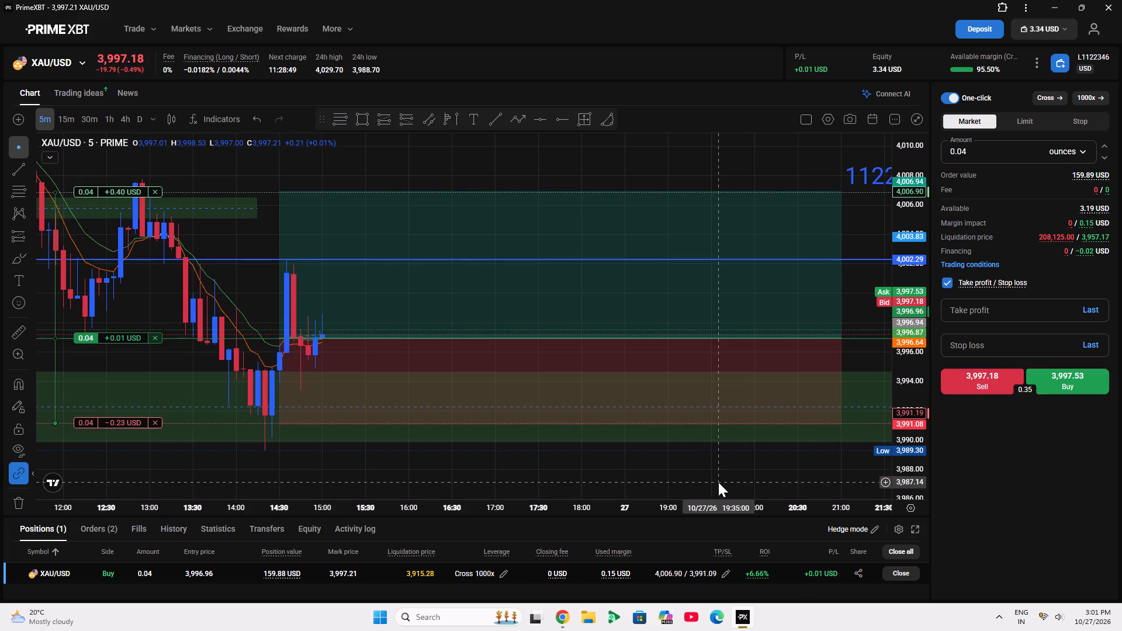
Switch the chart back to the 15-minute timeframe and review the long position's levels against the price zones.
left_click(63, 128)
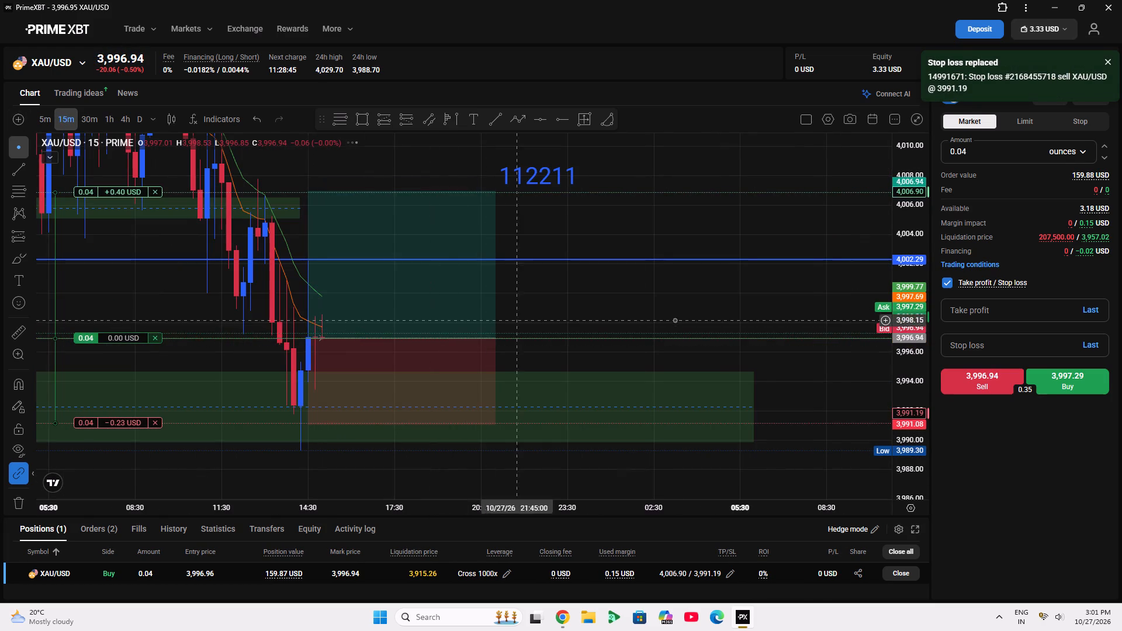
double_click(917, 344)
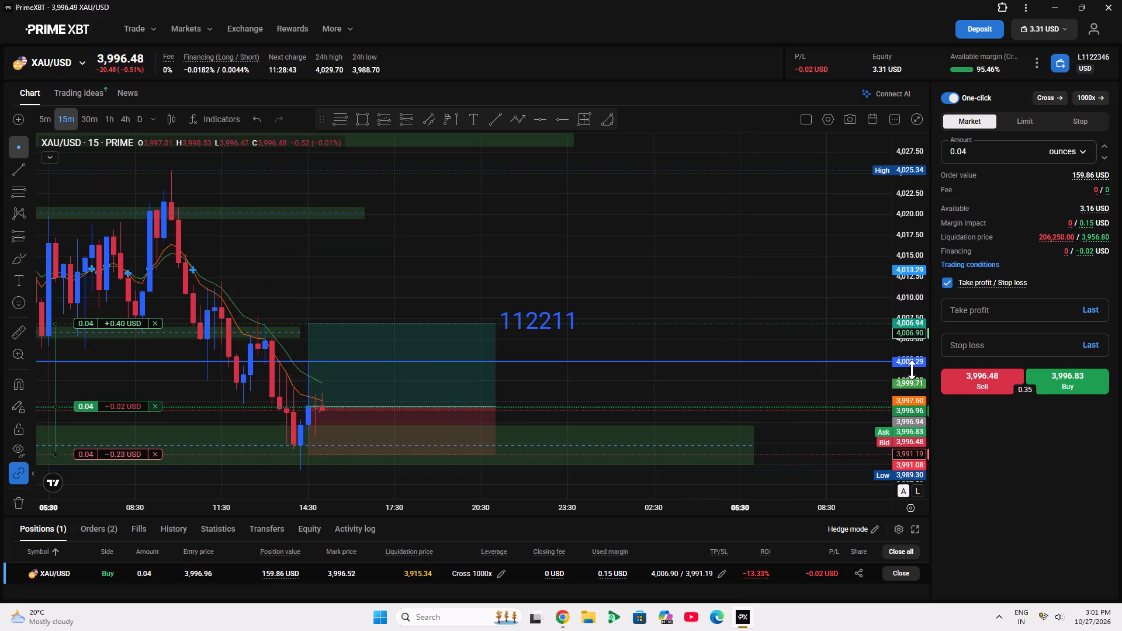
left_click_drag(917, 379, 926, 205)
left_click_drag(782, 358, 792, 189)
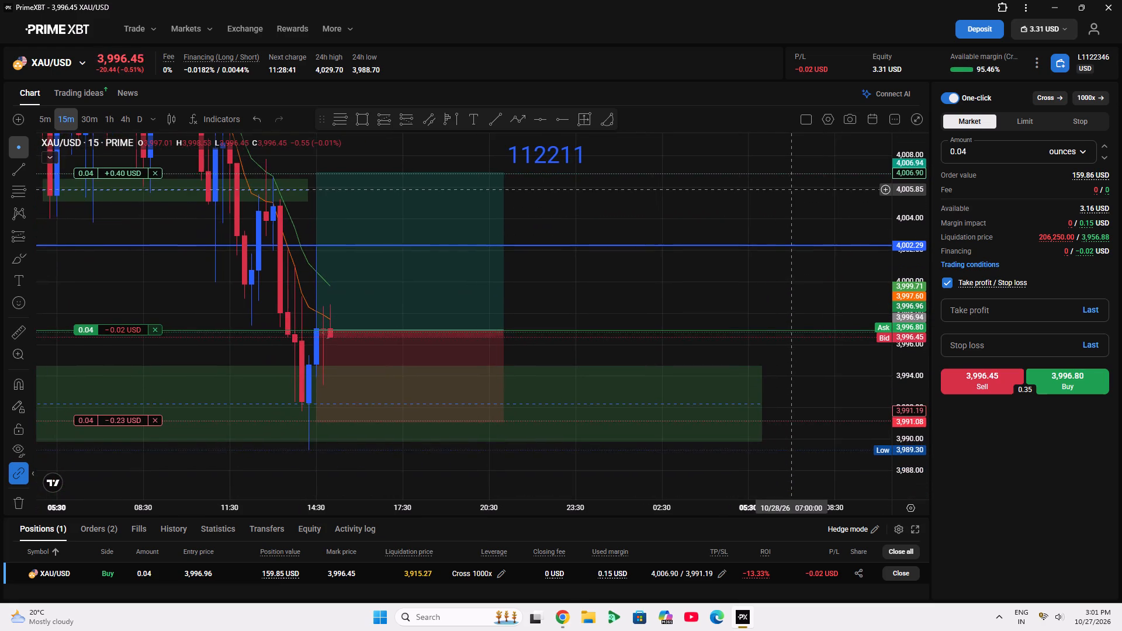
left_click_drag(792, 189, 784, 221)
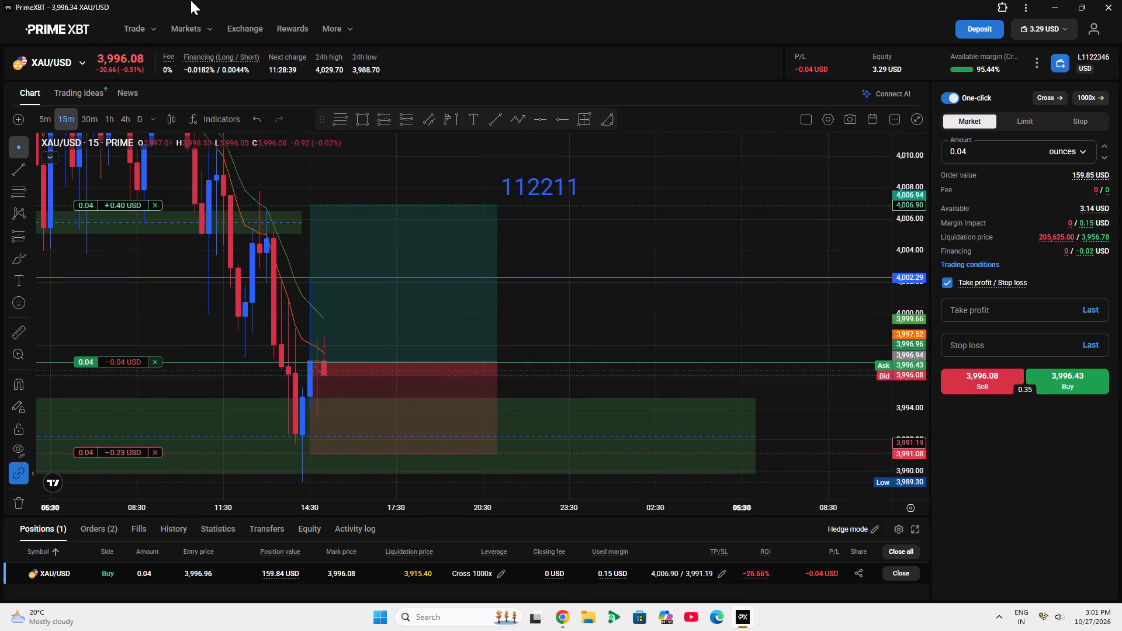
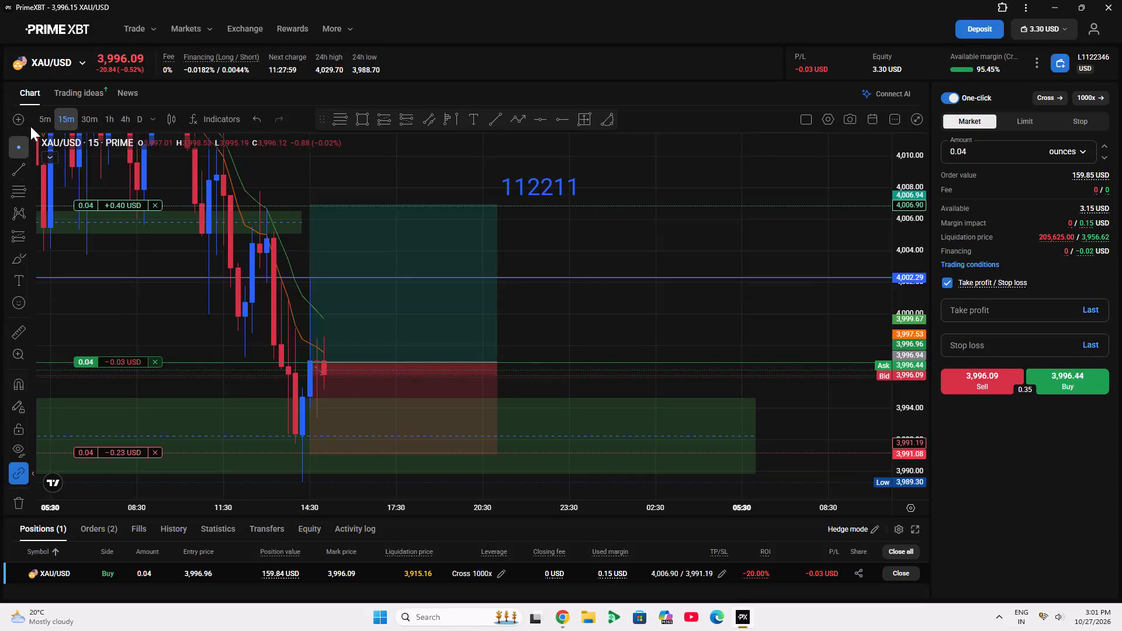
Switch the chart to the 5-minute timeframe and unlock the long position drawing.
left_click(43, 117)
scroll(328, 0, "down", 1)
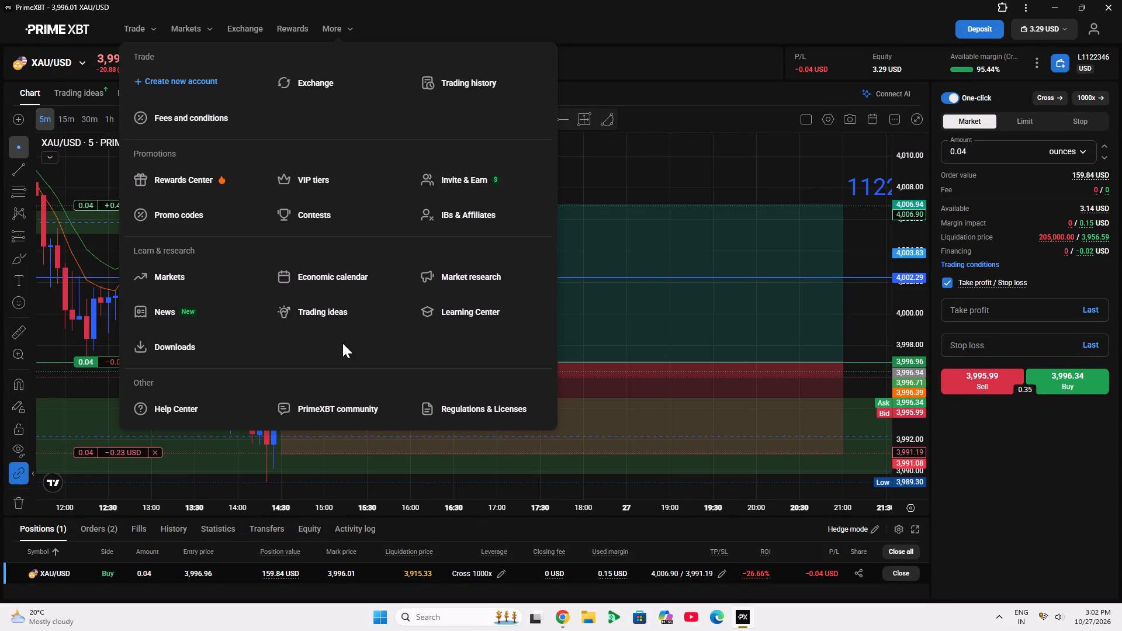
scroll(659, 137, "down", 4)
scroll(659, 137, "up", 4)
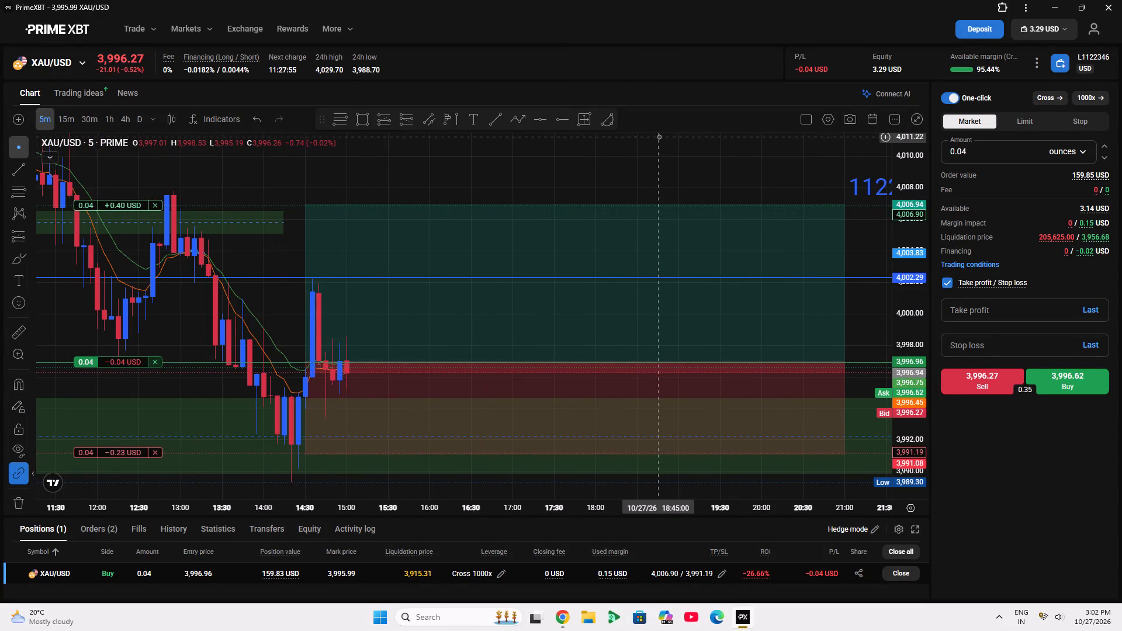
left_click_drag(475, 240, 463, 287)
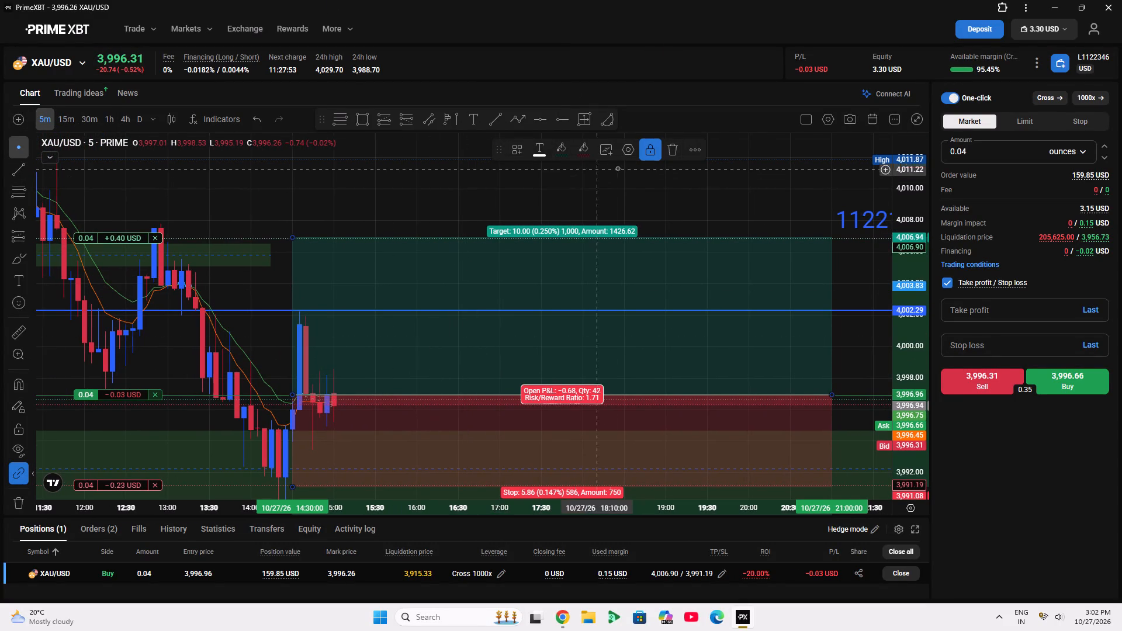
left_click(643, 147)
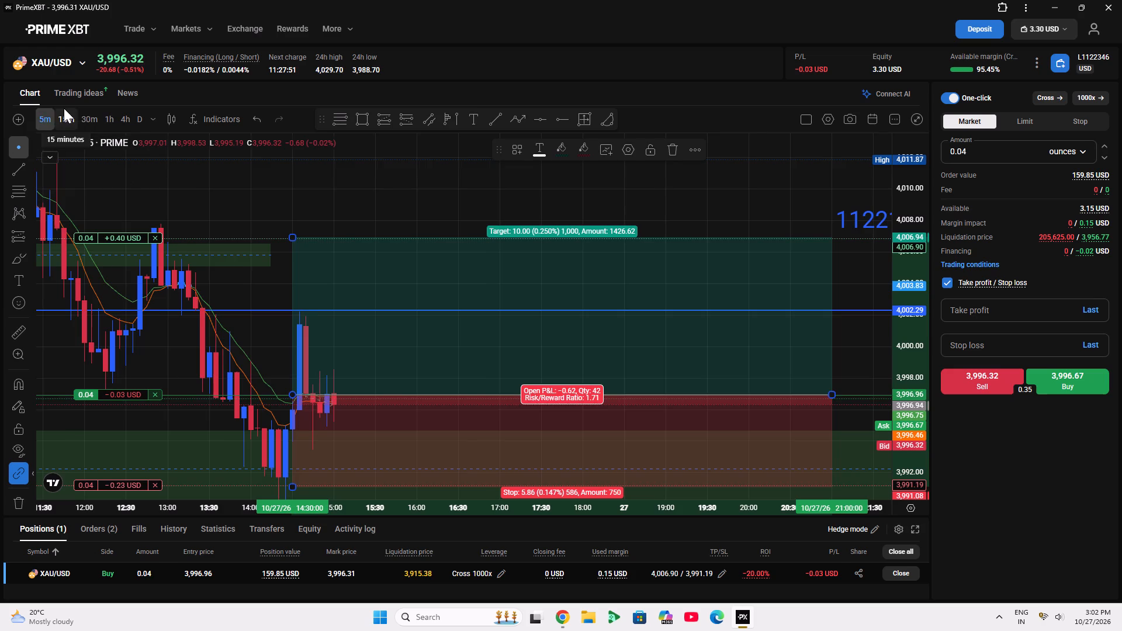
Switch the chart back to the 15-minute timeframe with the long position drawing and its price zones in view.
left_click(64, 108)
double_click(901, 285)
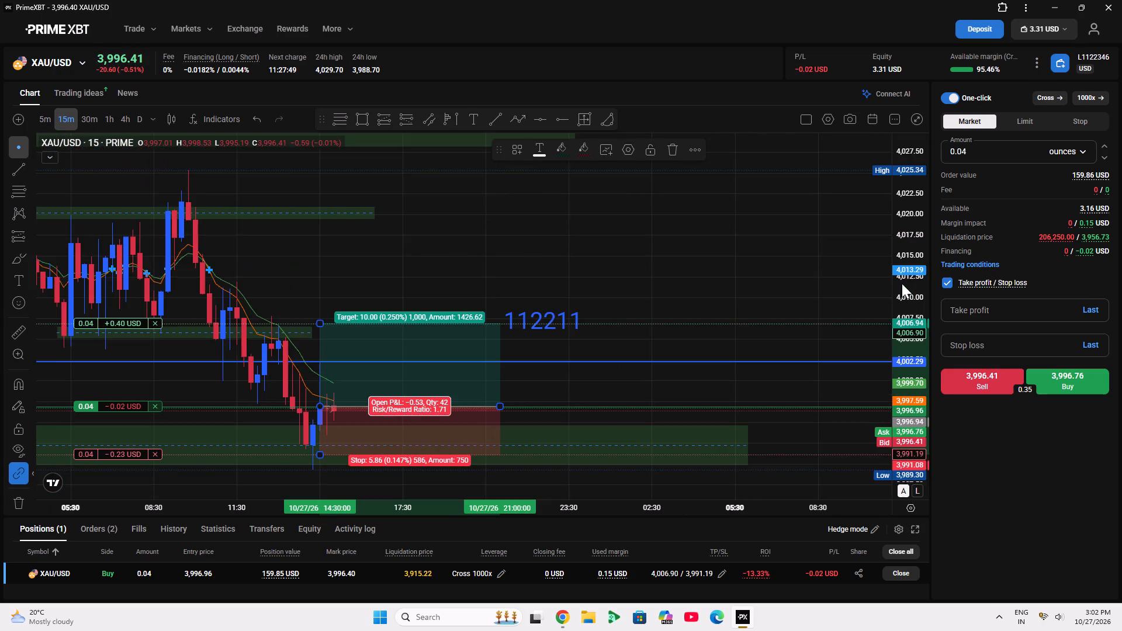
scroll(771, 336, "down", 5)
scroll(907, 435, "up", 5)
scroll(583, 442, "up", 5)
left_click_drag(656, 379, 623, 310)
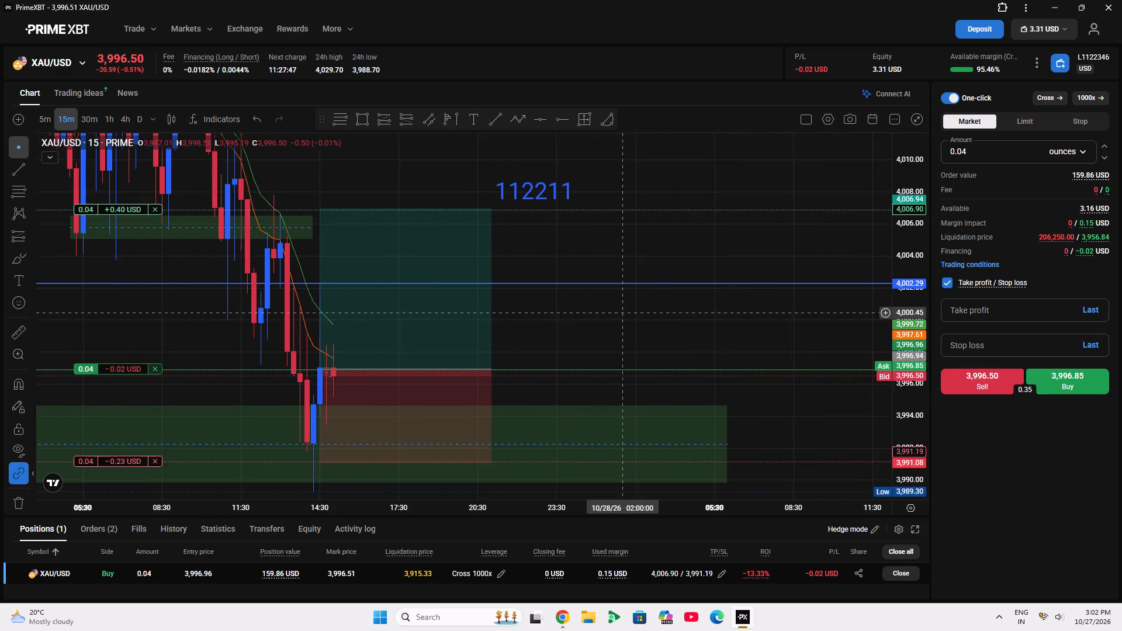
left_click_drag(623, 310, 612, 276)
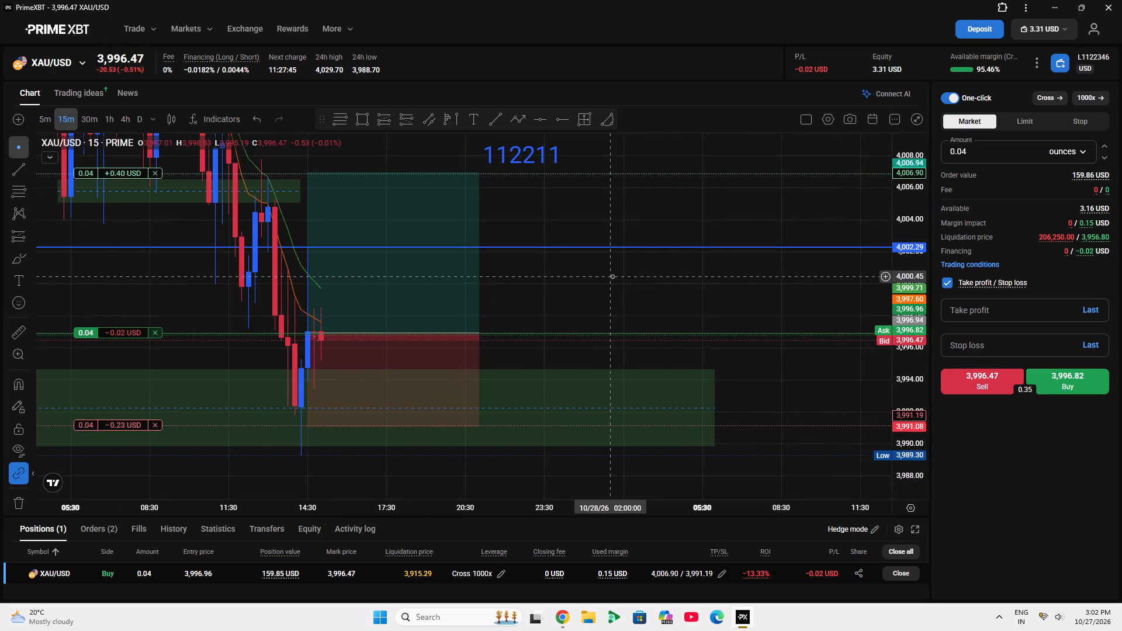
Nudge the long position drawing down slightly until its target is at 4,006.90, matching the open position's take profit.
left_click(392, 262)
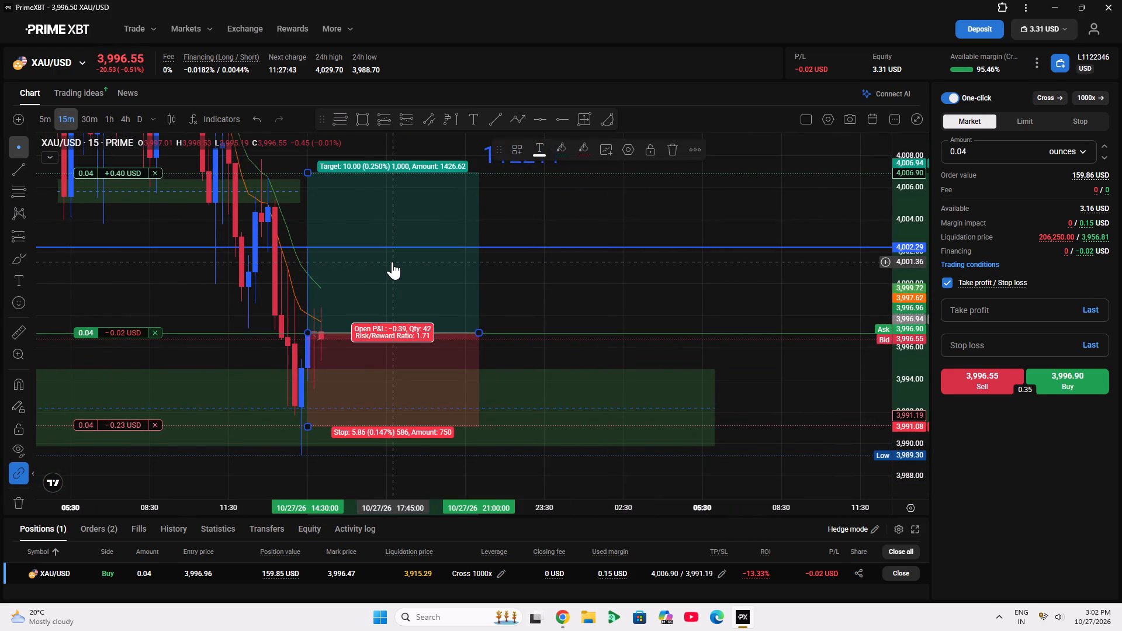
key("Down")
key("Down")
key("Down")
key("Down")
key("Down")
key("Down")
key("Down")
key("Down")
key("Down")
key("Down")
key("Down")
key("Down")
key("Down")
key("Down")
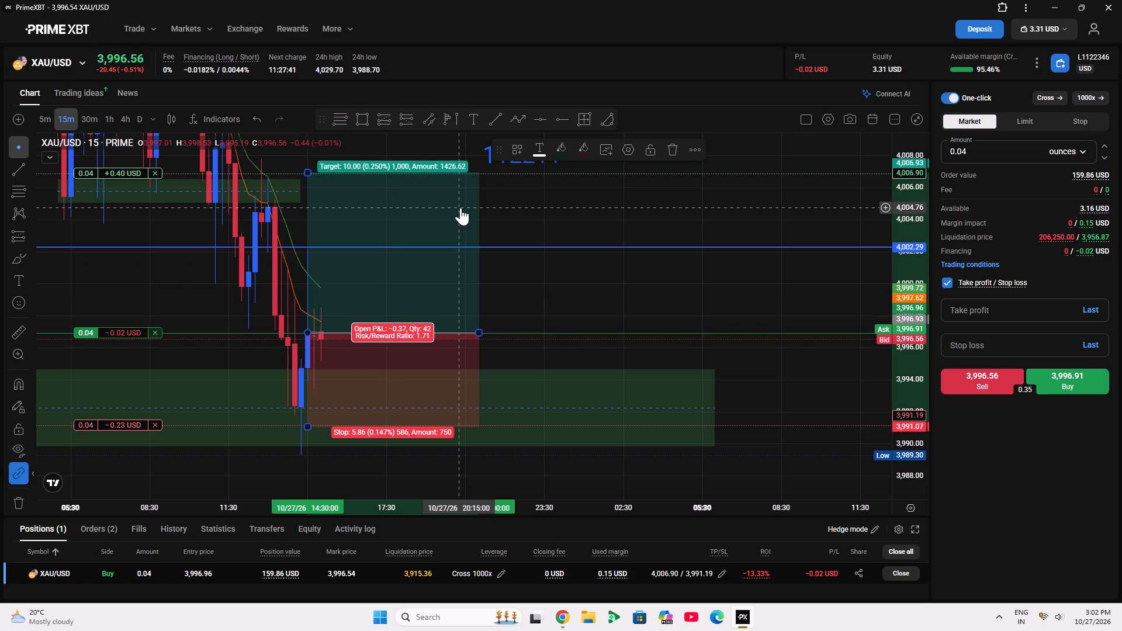
key("Up")
key("Up")
key("Up")
key("Up")
key("Up")
key("Up")
key("Up")
key("Up")
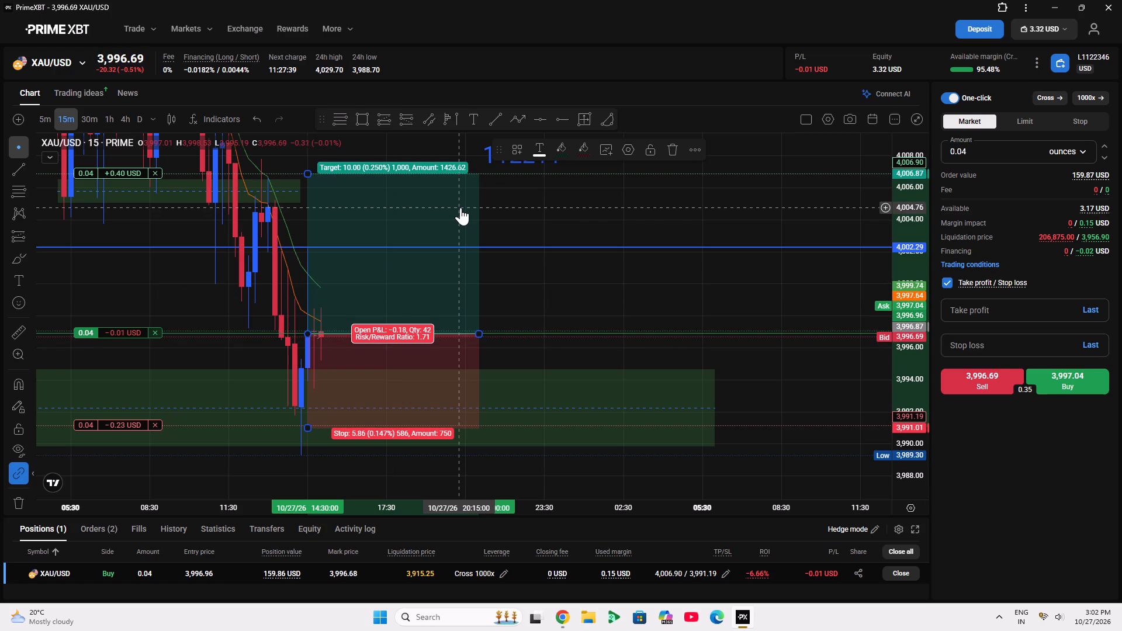
key("Up")
key("Up")
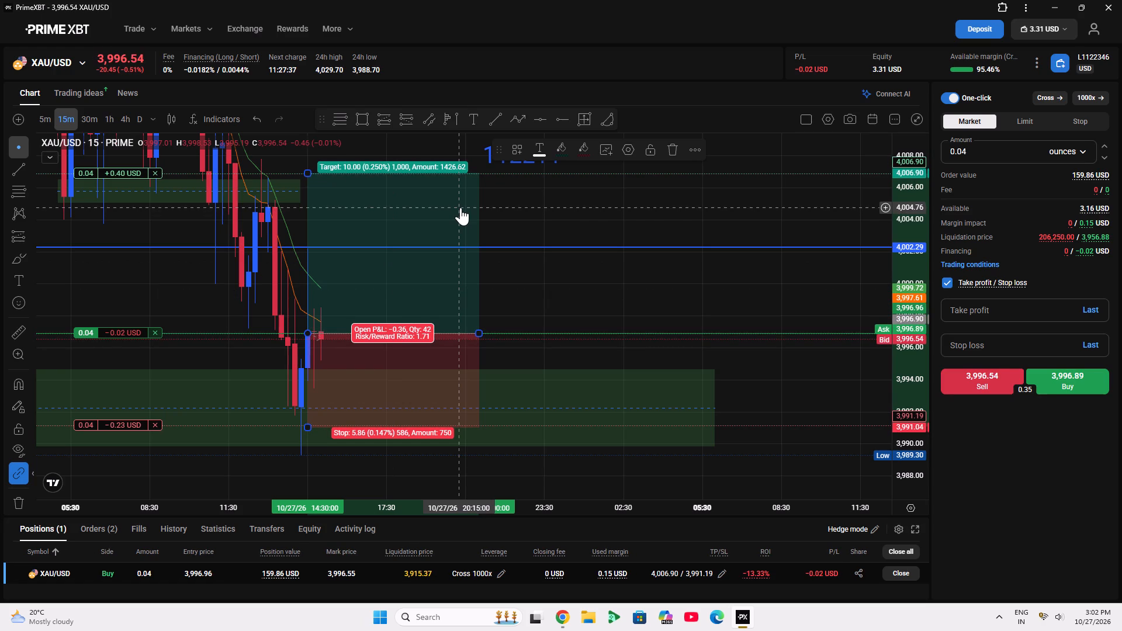
left_click(584, 307)
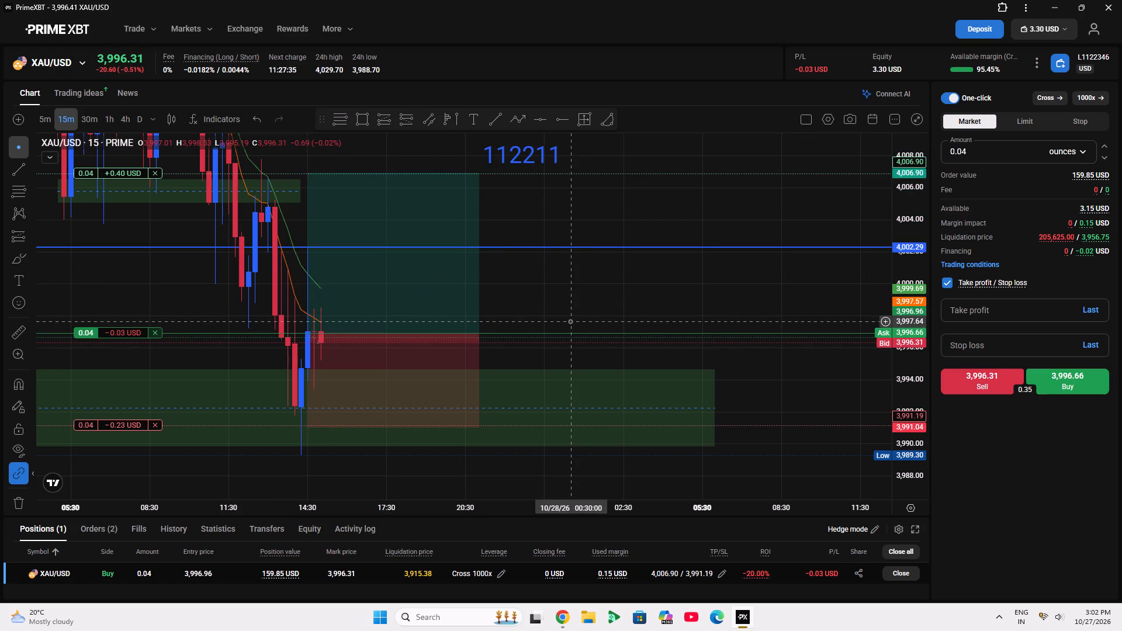
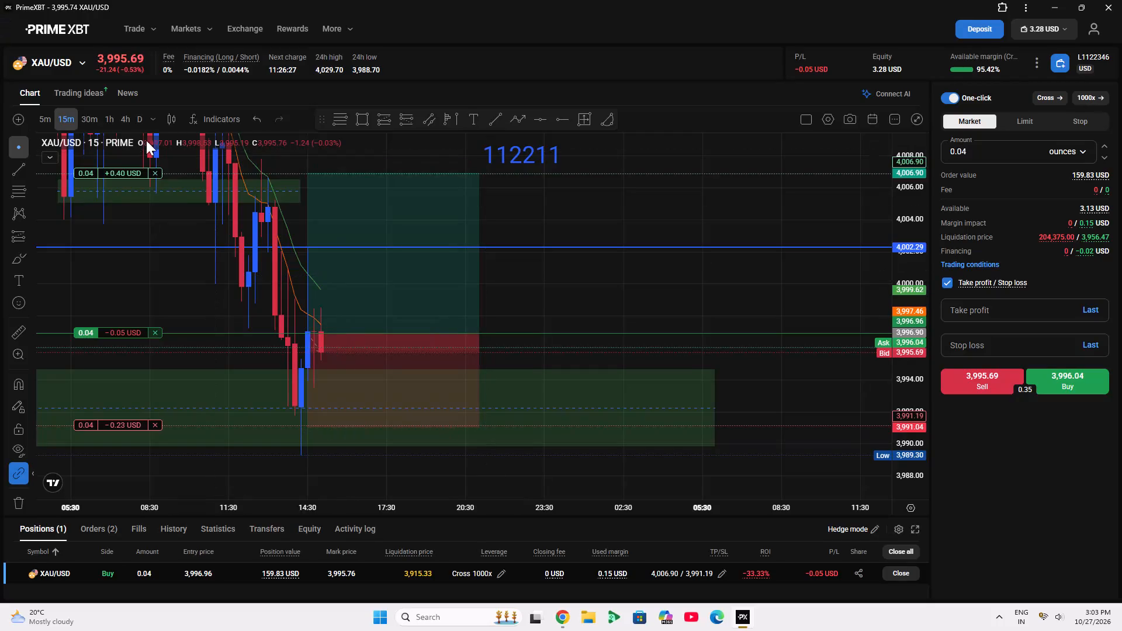
Switch the chart to the 4-hour timeframe and examine the recent XAU/USD price action with the drawings hidden.
left_click(126, 113)
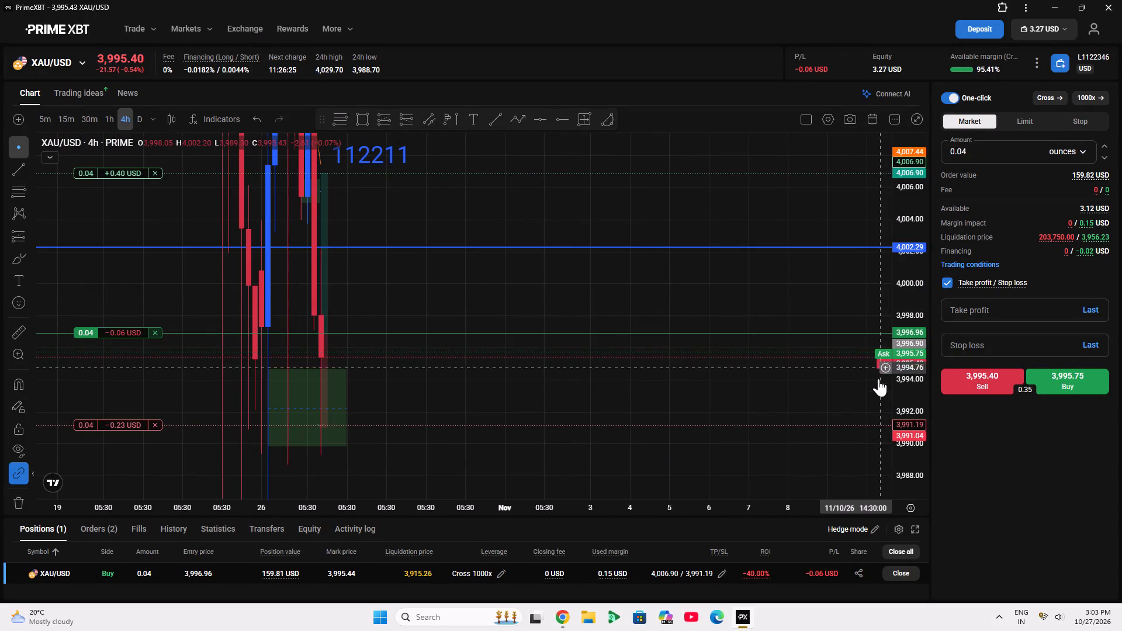
double_click(895, 376)
left_click_drag(649, 331, 916, 271)
scroll(481, 486, "up", 5)
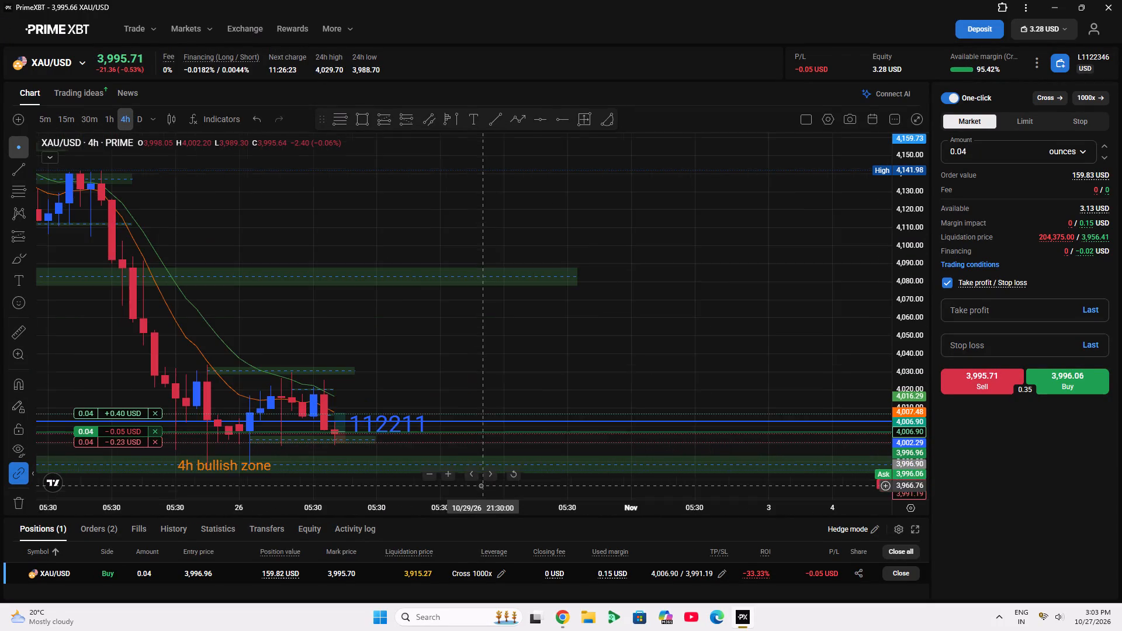
left_click_drag(424, 312, 984, 312)
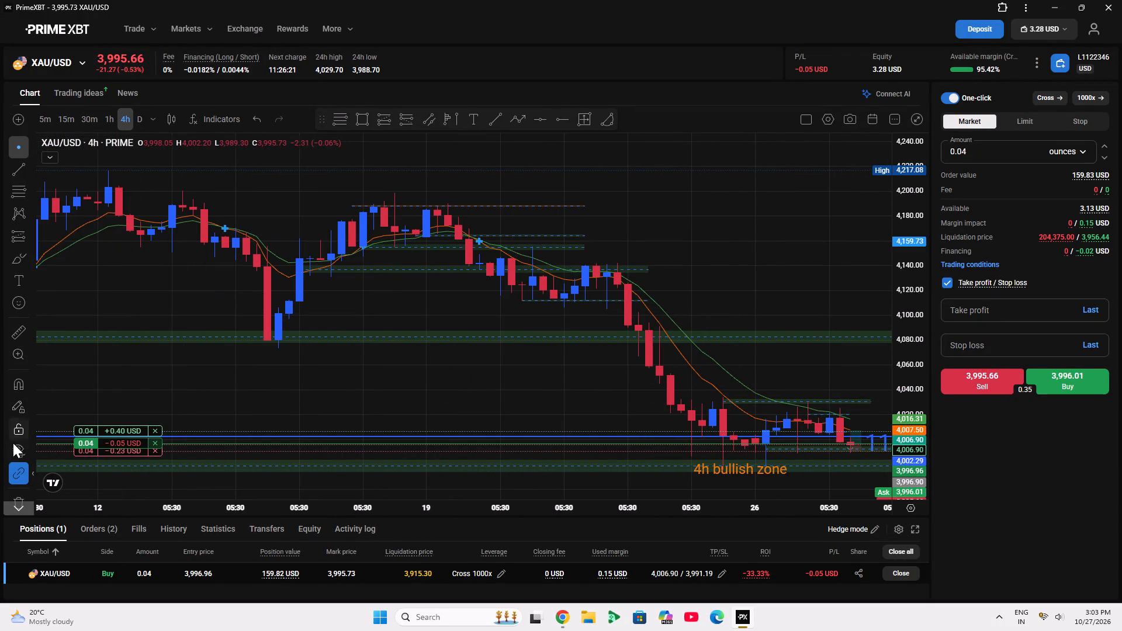
left_click(13, 446)
left_click_drag(482, 355, 129, 180)
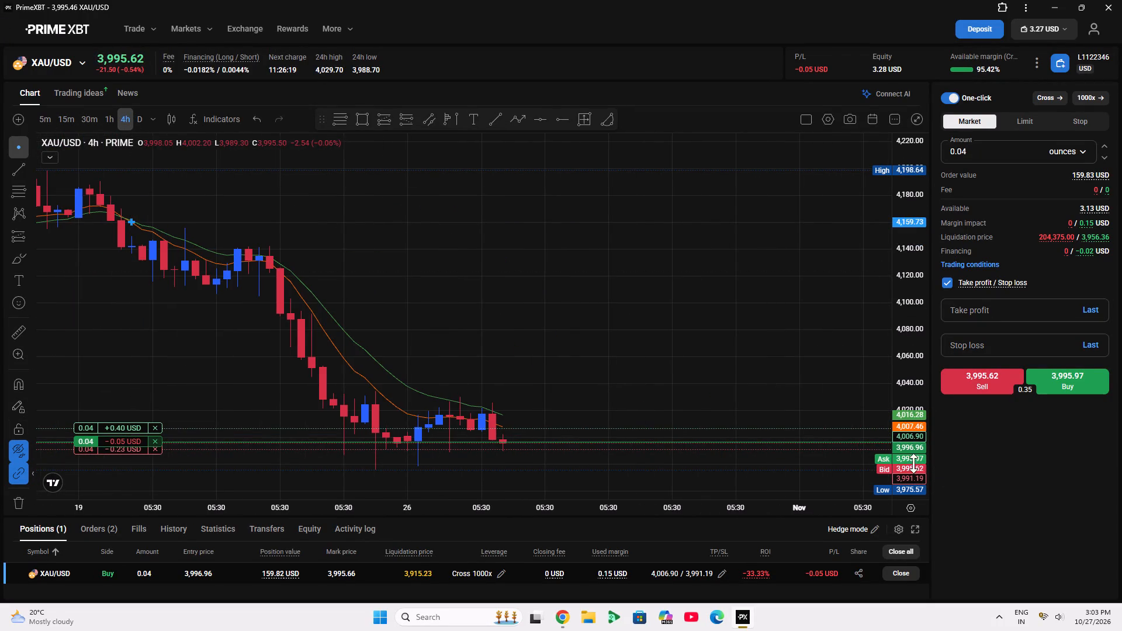
scroll(902, 459, "up", 10)
left_click_drag(380, 345, 671, 99)
left_click_drag(557, 273, 588, 158)
left_click_drag(683, 263, 662, 263)
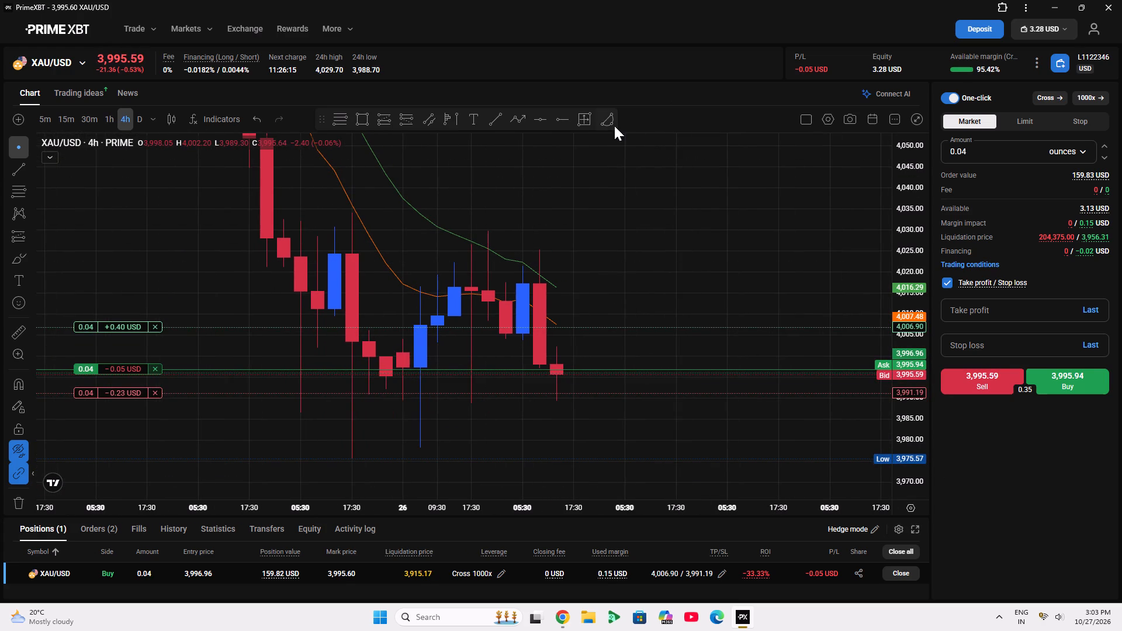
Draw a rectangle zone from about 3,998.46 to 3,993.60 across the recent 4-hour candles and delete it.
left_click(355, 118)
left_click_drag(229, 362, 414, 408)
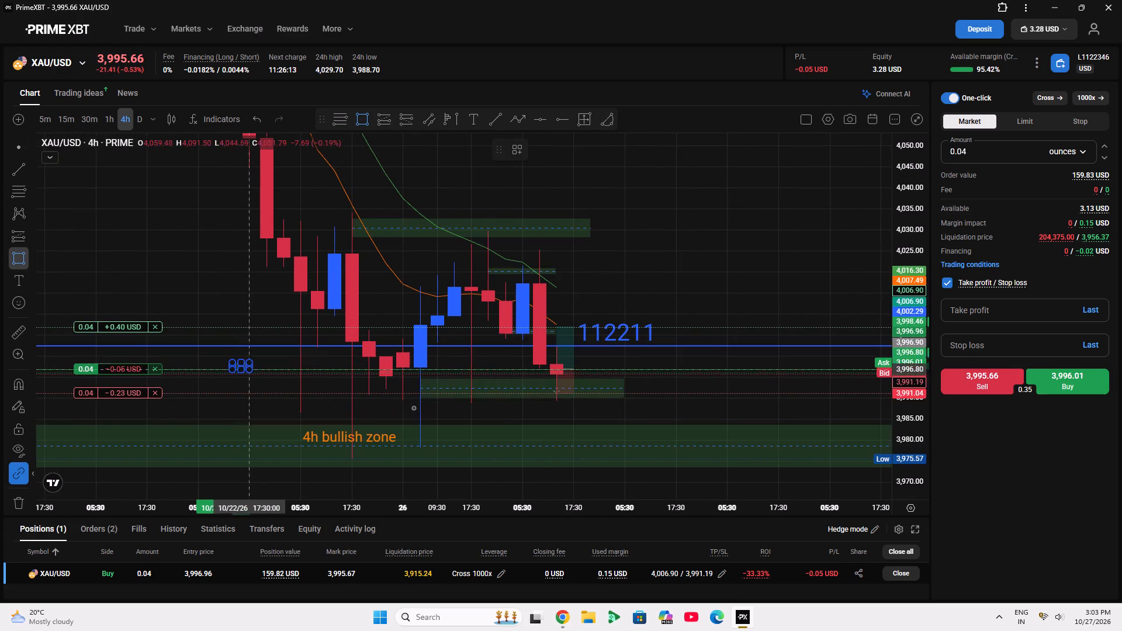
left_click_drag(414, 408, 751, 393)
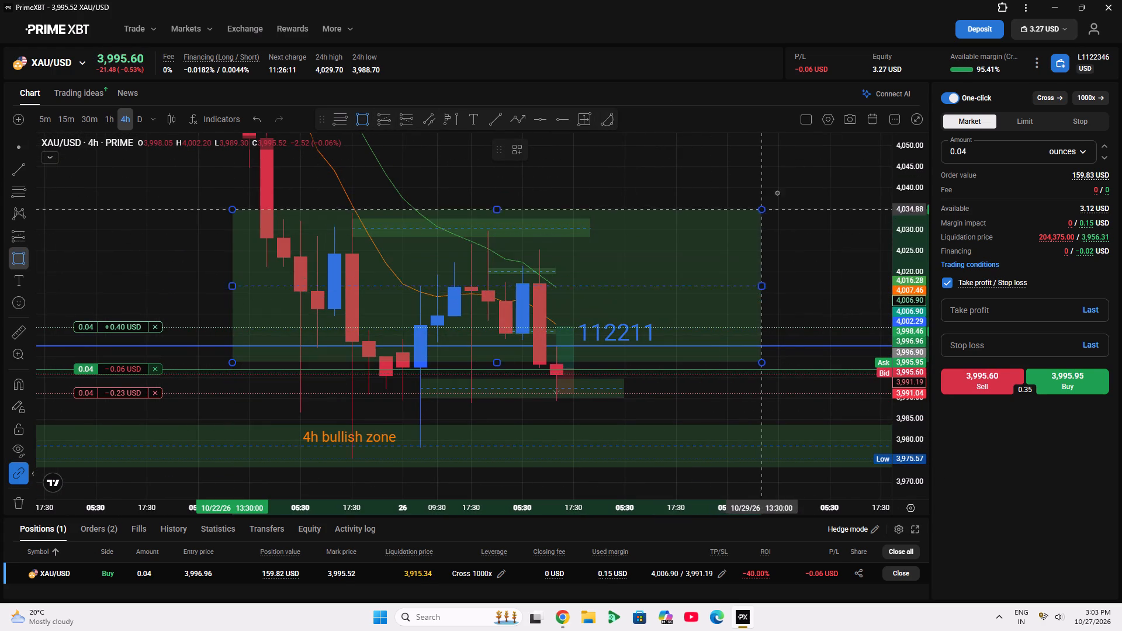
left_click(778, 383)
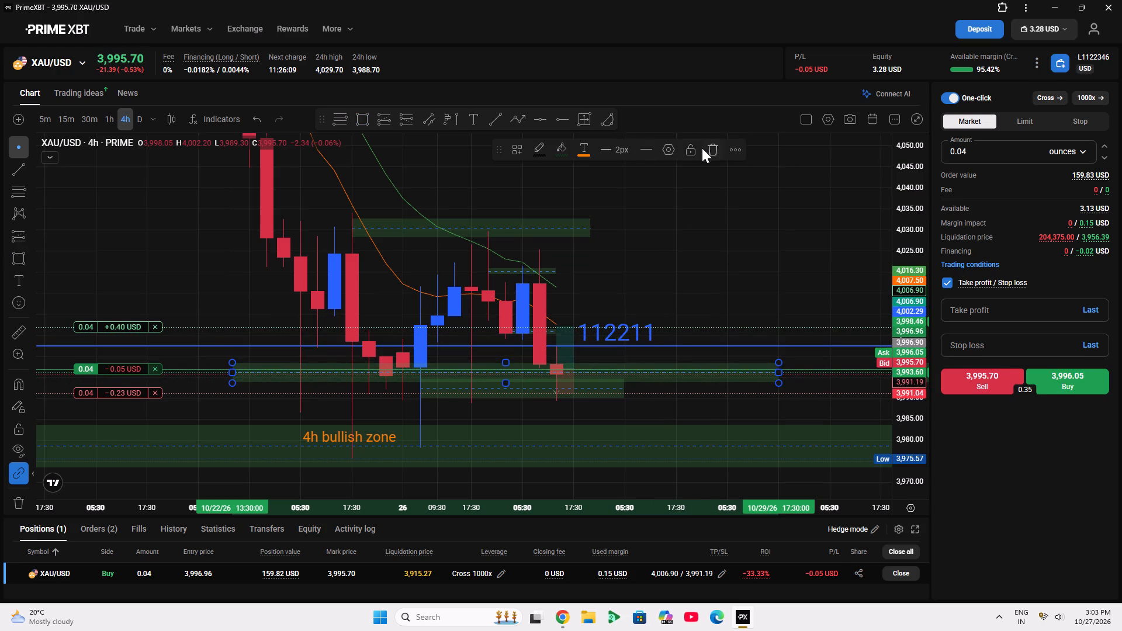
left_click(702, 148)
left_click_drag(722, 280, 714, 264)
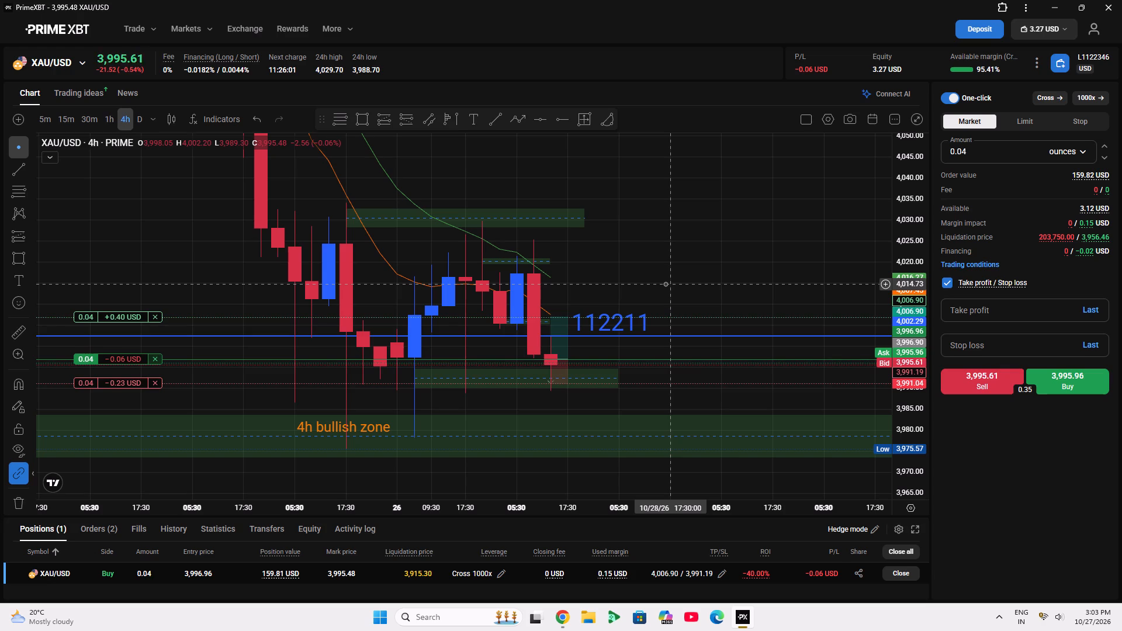
Switch to TradingView and examine the 15-minute gold chart around the long position drawing and the demand zones.
left_click(560, 620)
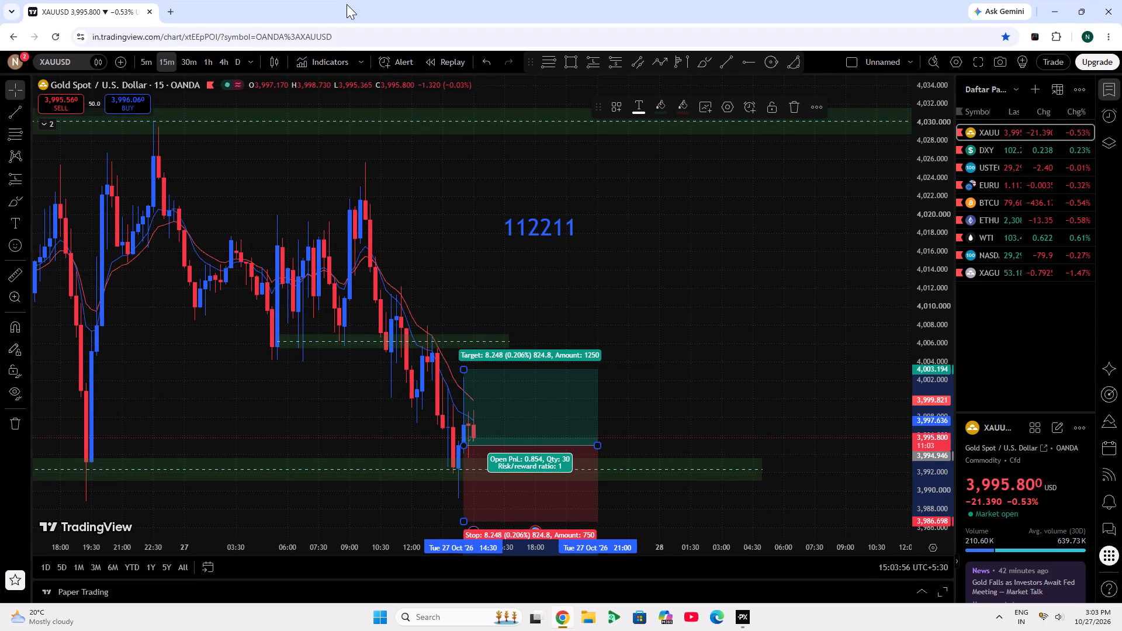
left_click_drag(723, 286, 723, 219)
left_click_drag(767, 422, 768, 296)
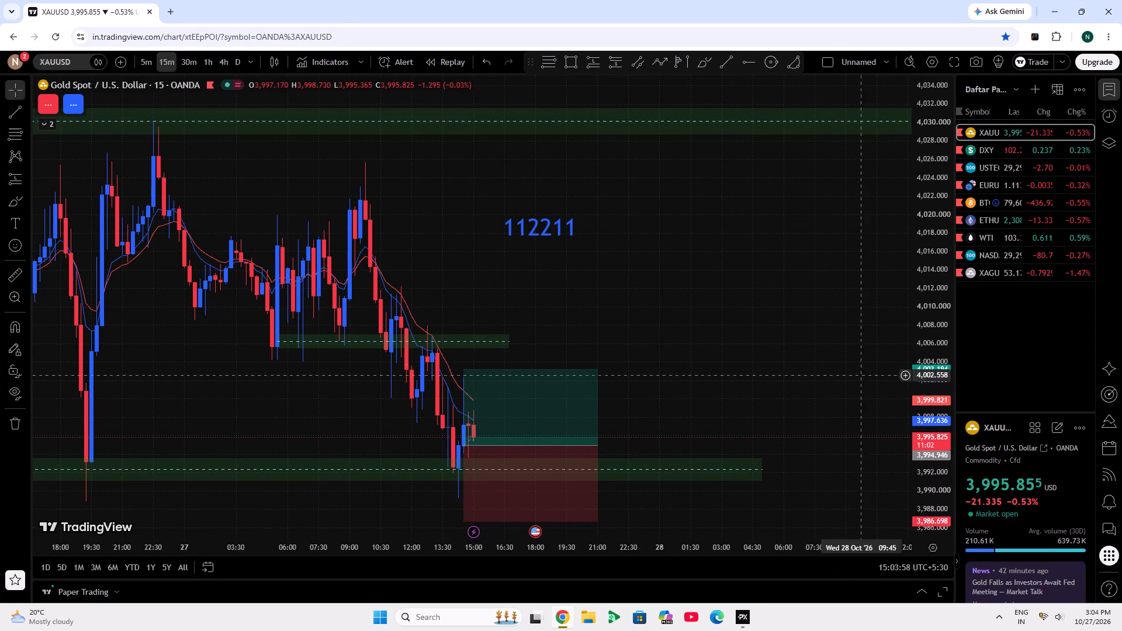
double_click(947, 378)
scroll(888, 395, "down", 6)
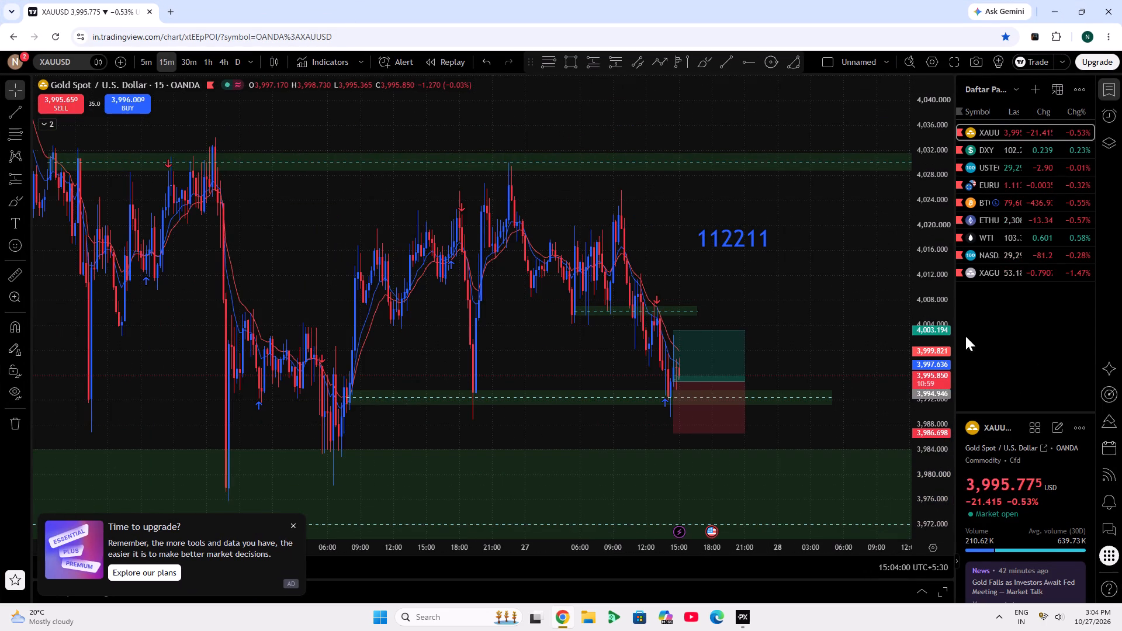
double_click(915, 310)
double_click(943, 333)
scroll(728, 378, "up", 6)
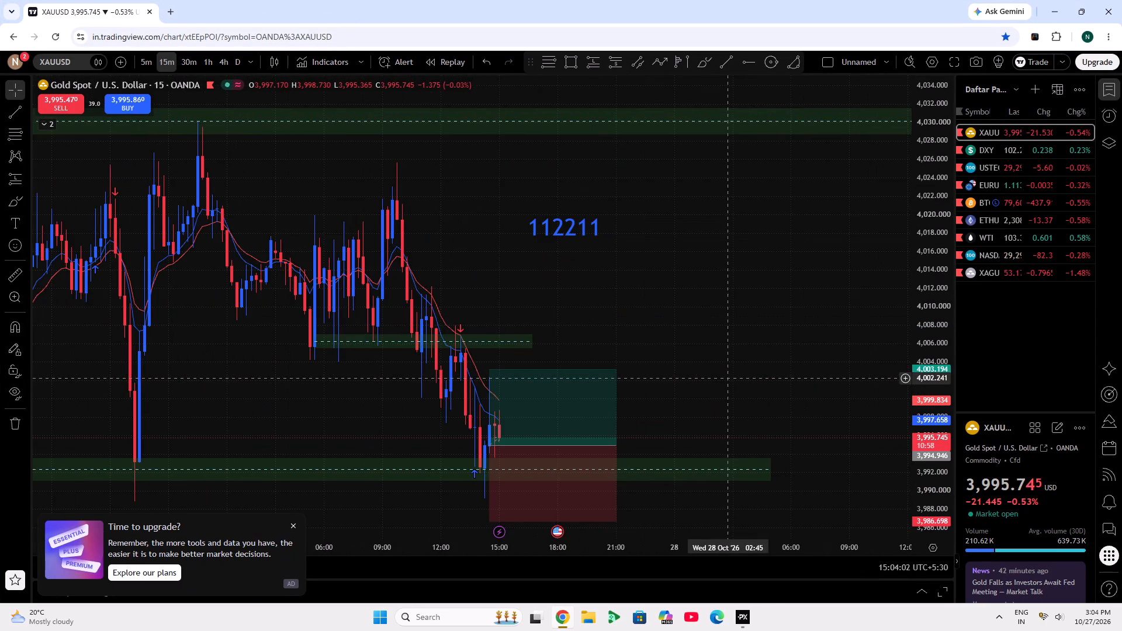
left_click_drag(706, 323, 764, 266)
left_click_drag(947, 312, 940, 346)
left_click_drag(819, 346, 819, 254)
scroll(626, 383, "up", 3)
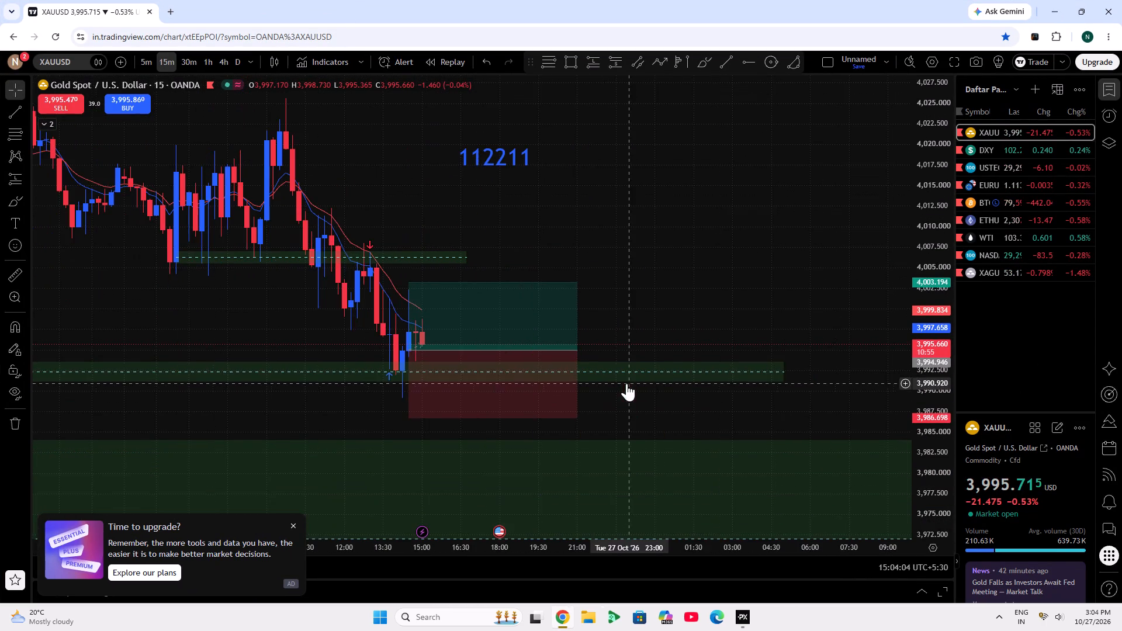
left_click_drag(707, 303, 755, 312)
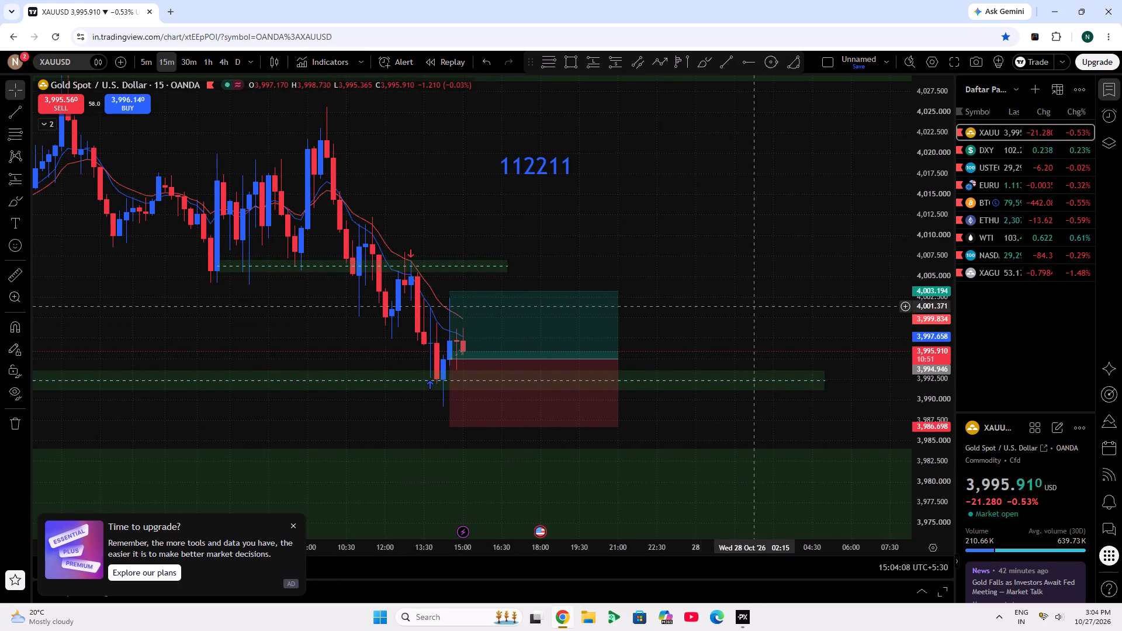
left_click_drag(761, 299, 699, 273)
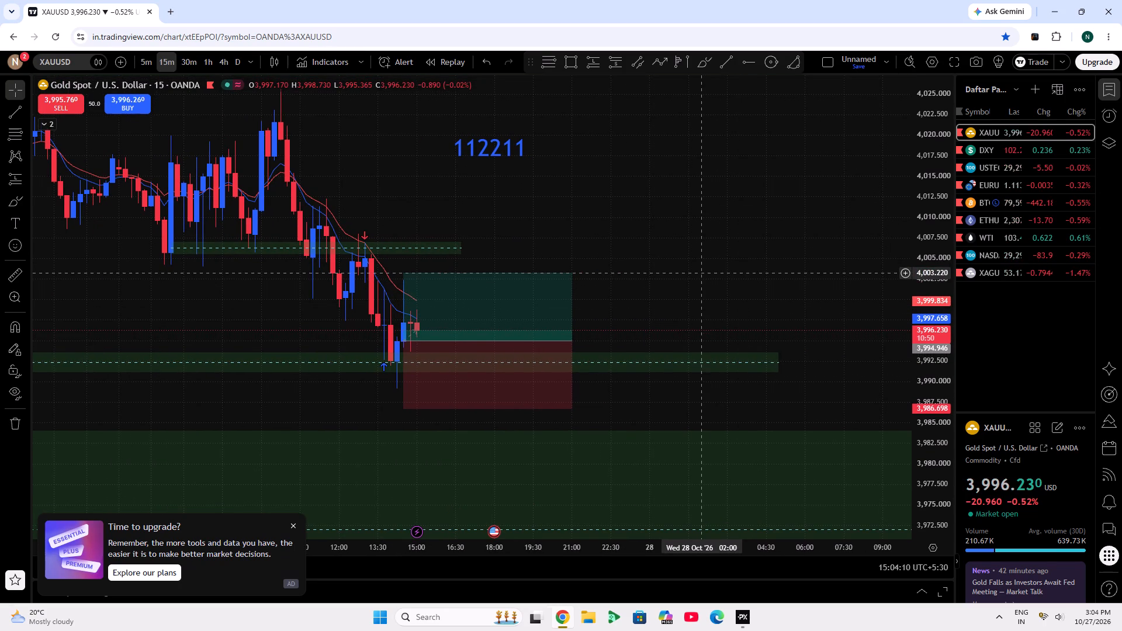
scroll(924, 384, "up", 7)
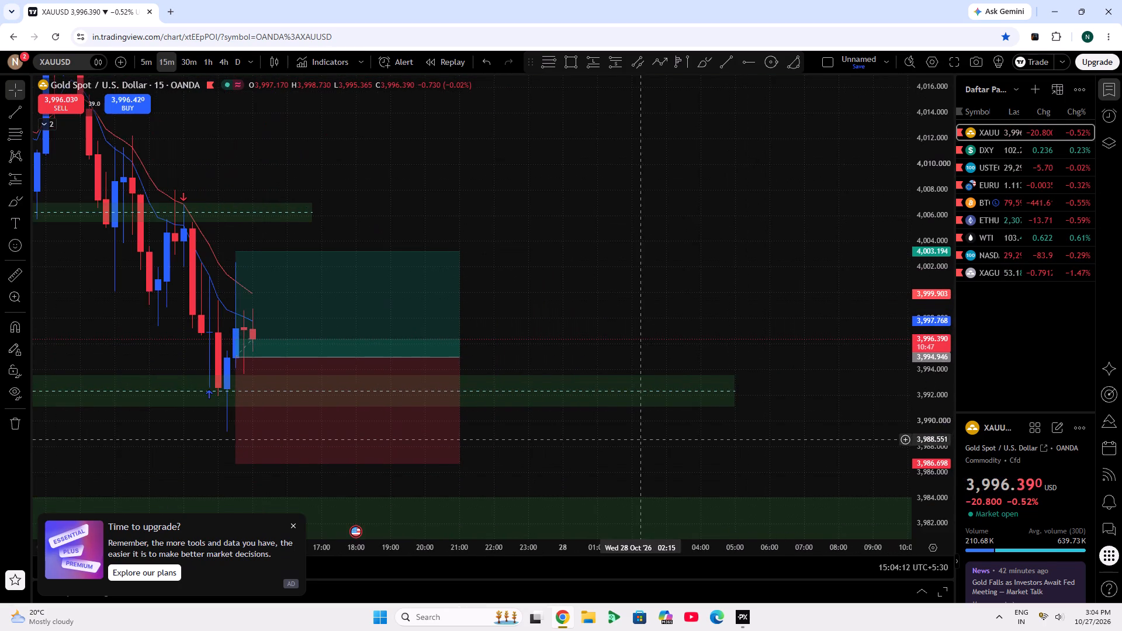
left_click_drag(698, 296, 712, 240)
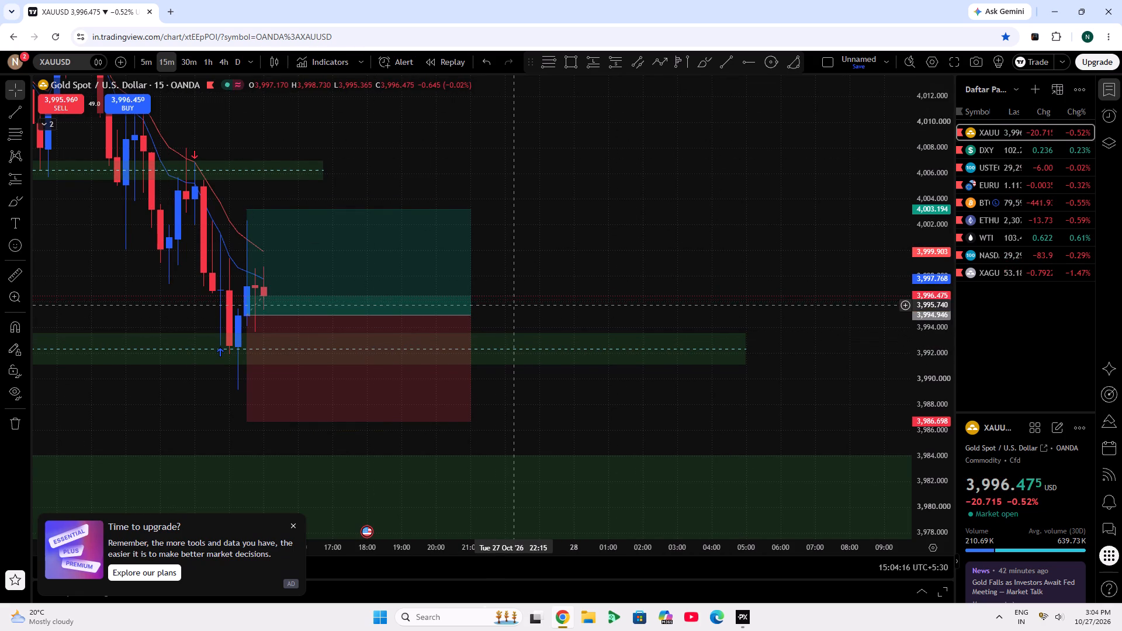
Adjust the TradingView long position drawing to a stop of about 3,989.734 and a target of about 4,005.341.
left_click_drag(597, 254, 716, 313)
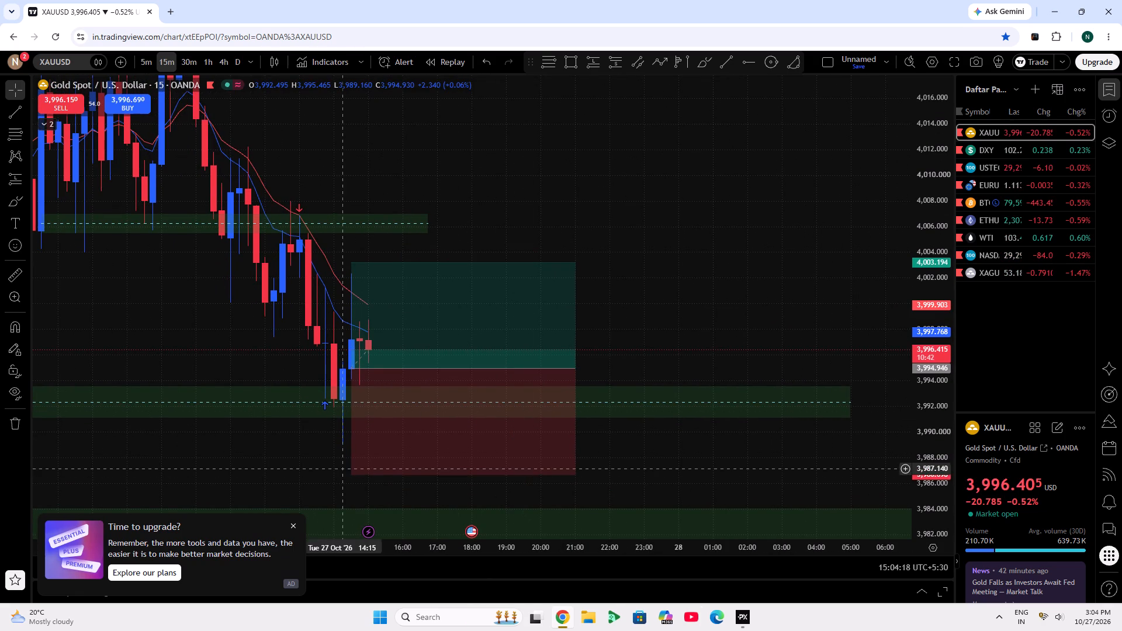
left_click_drag(348, 475, 342, 441)
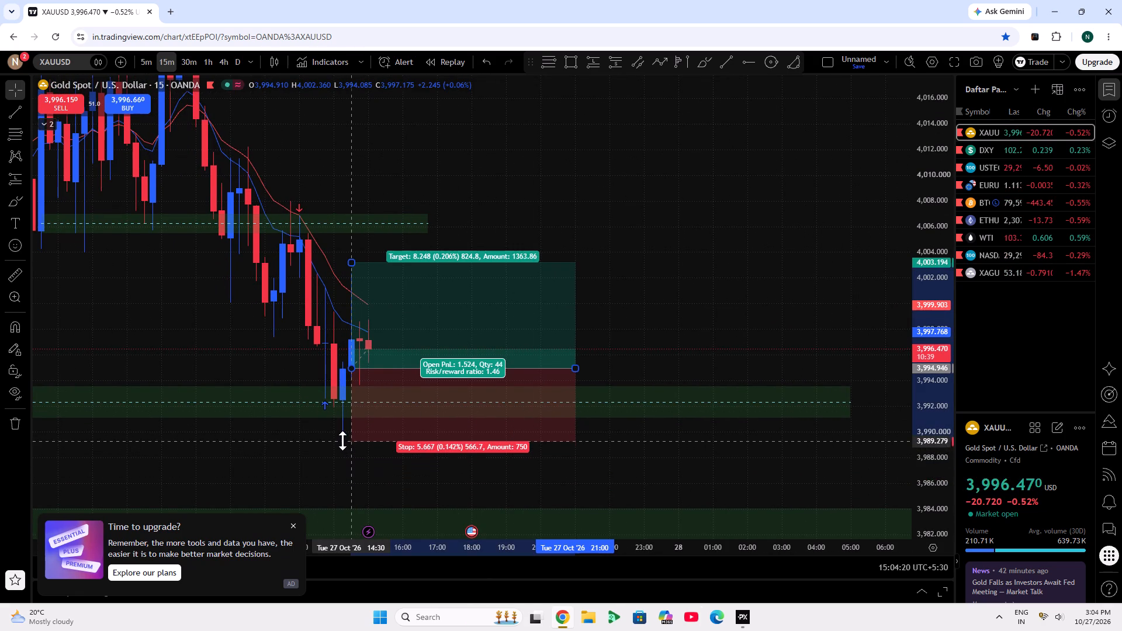
left_click_drag(342, 441, 339, 435)
left_click_drag(350, 263, 354, 235)
left_click(733, 216)
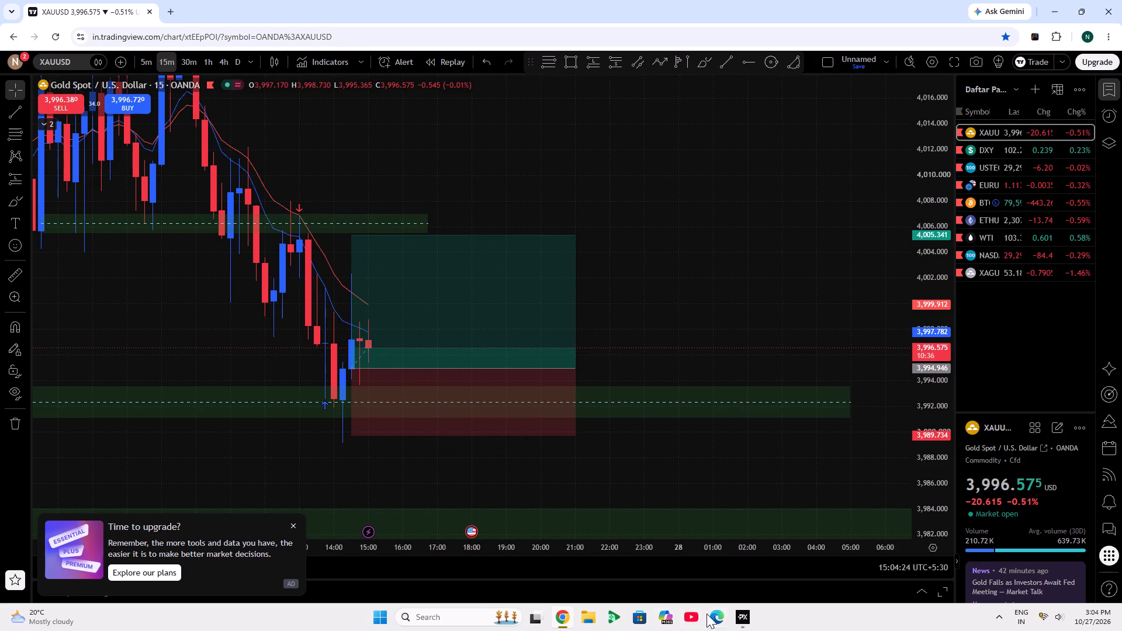
Return to PrimeXBT, switch the chart to the 15-minute timeframe and examine price around the open position's entry, target and stop.
left_click(740, 616)
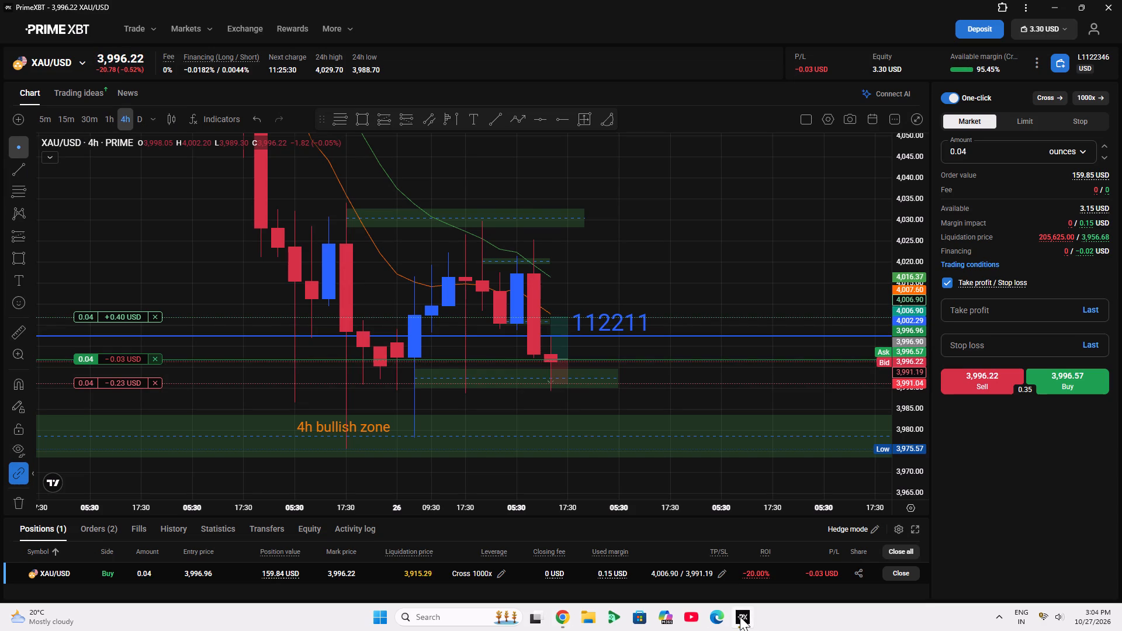
left_click(74, 115)
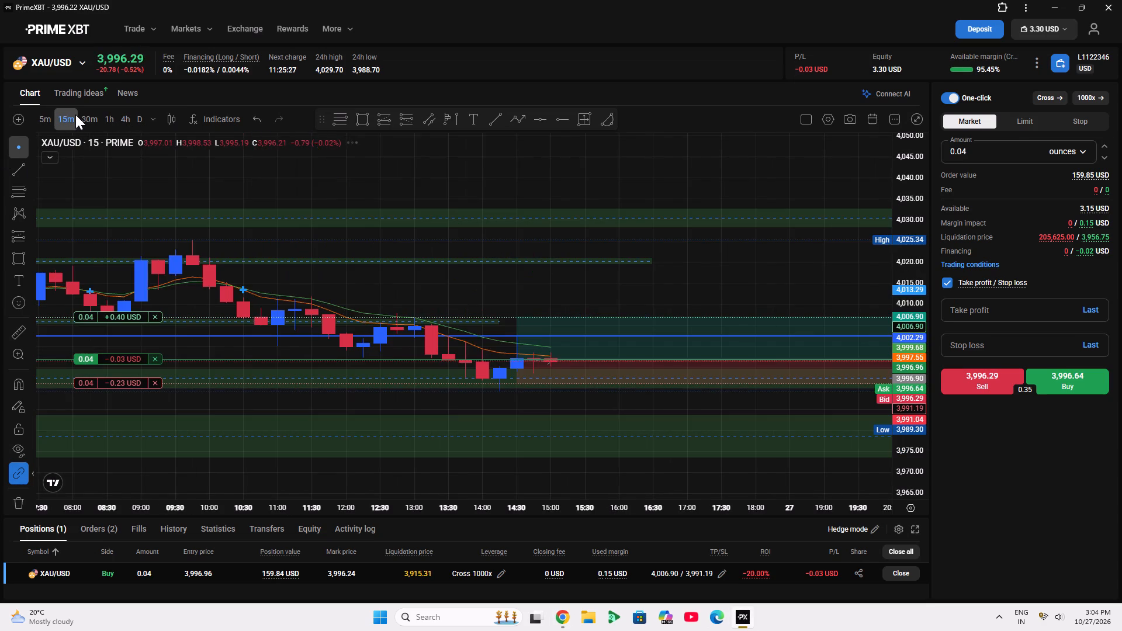
scroll(147, 163, "down", 7)
double_click(899, 300)
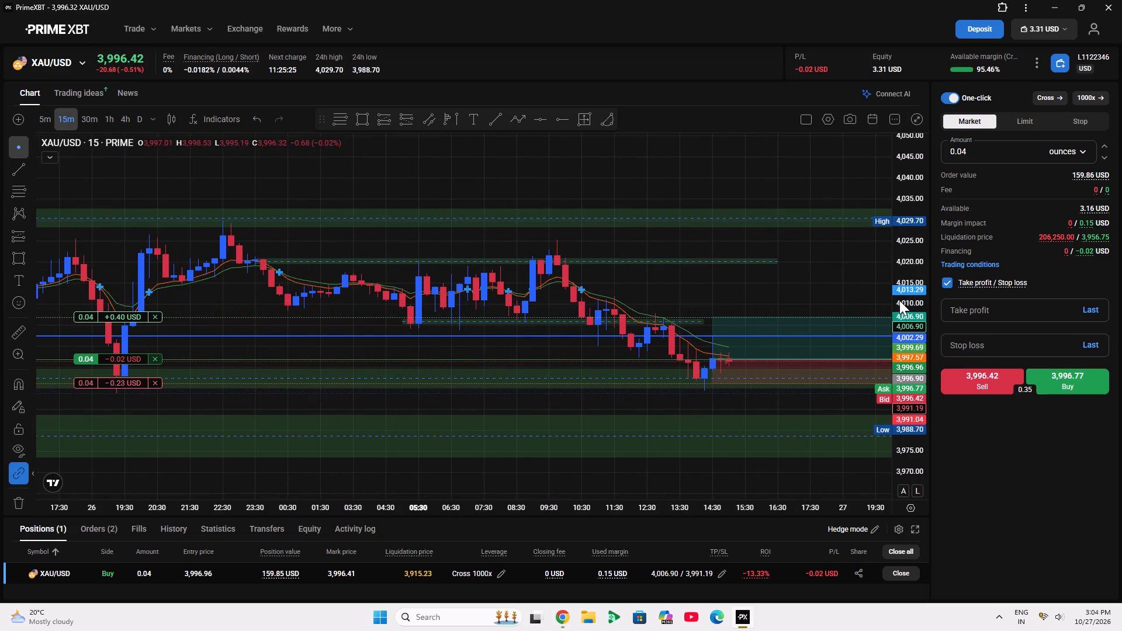
scroll(789, 405, "up", 11)
left_click_drag(748, 203, 410, 131)
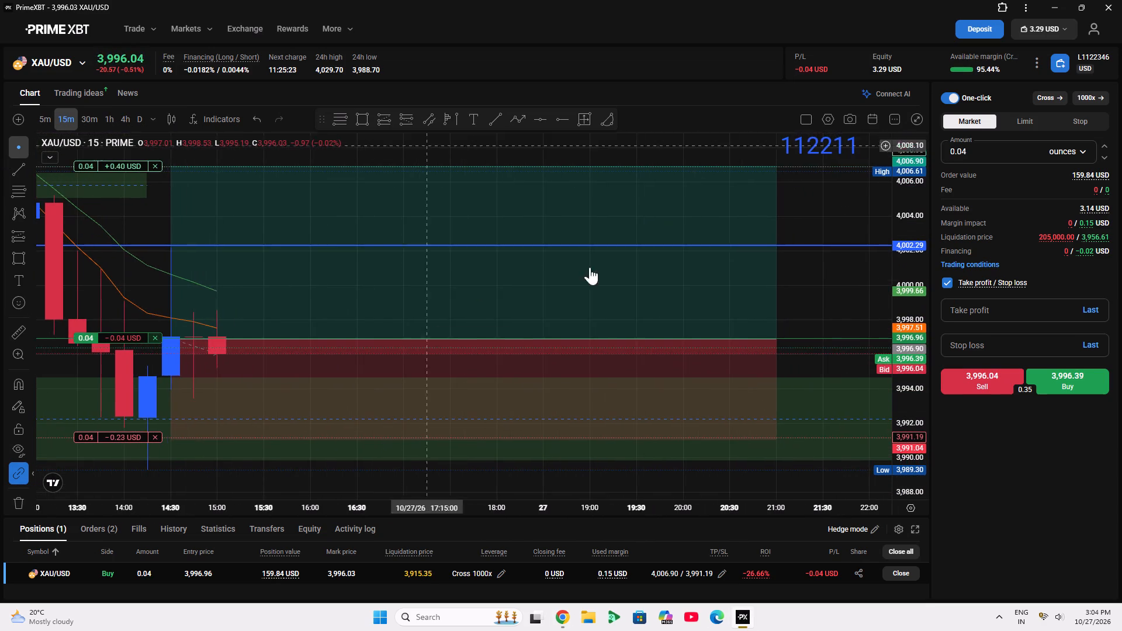
scroll(879, 386, "down", 1)
scroll(902, 398, "up", 4)
scroll(877, 411, "down", 7)
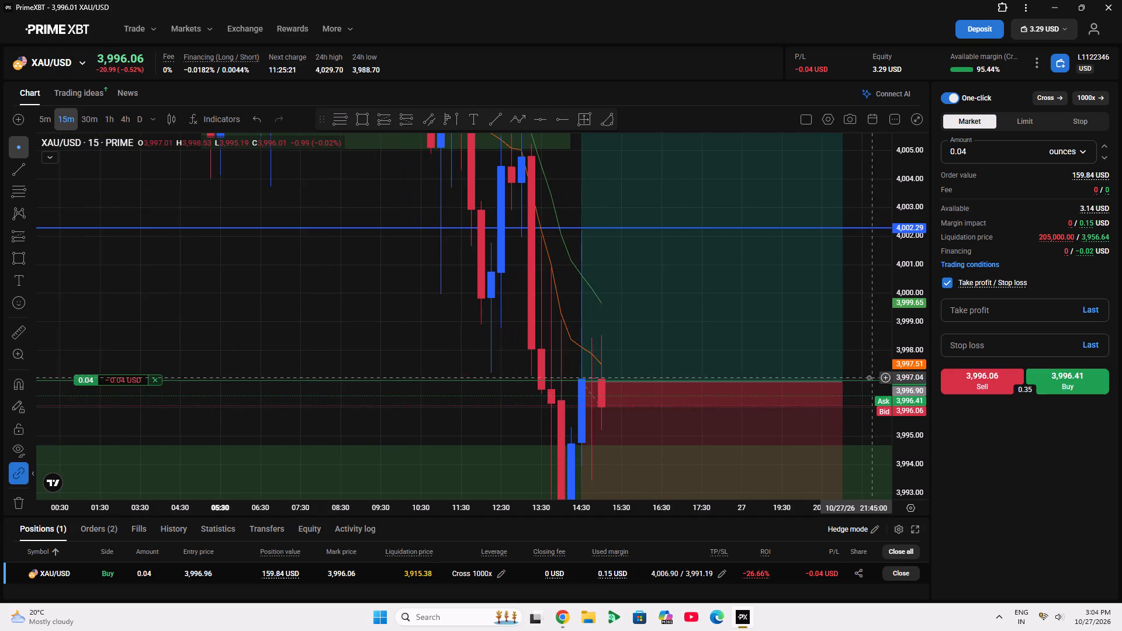
scroll(877, 372, "down", 7)
scroll(670, 412, "up", 2)
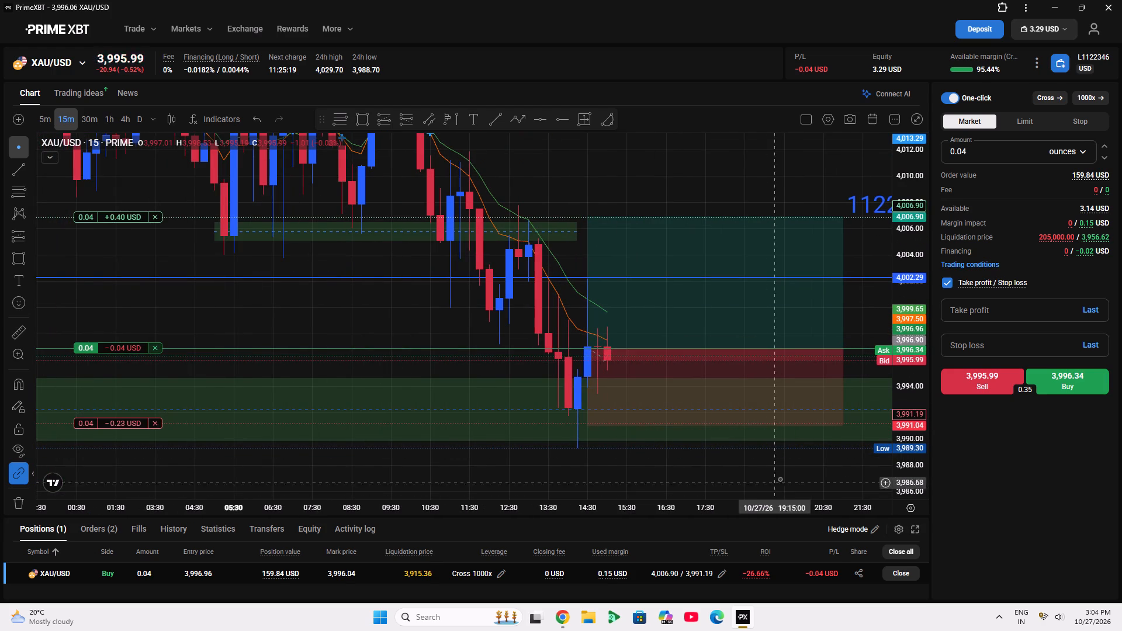
left_click_drag(784, 464, 472, 451)
scroll(448, 0, "down", 9)
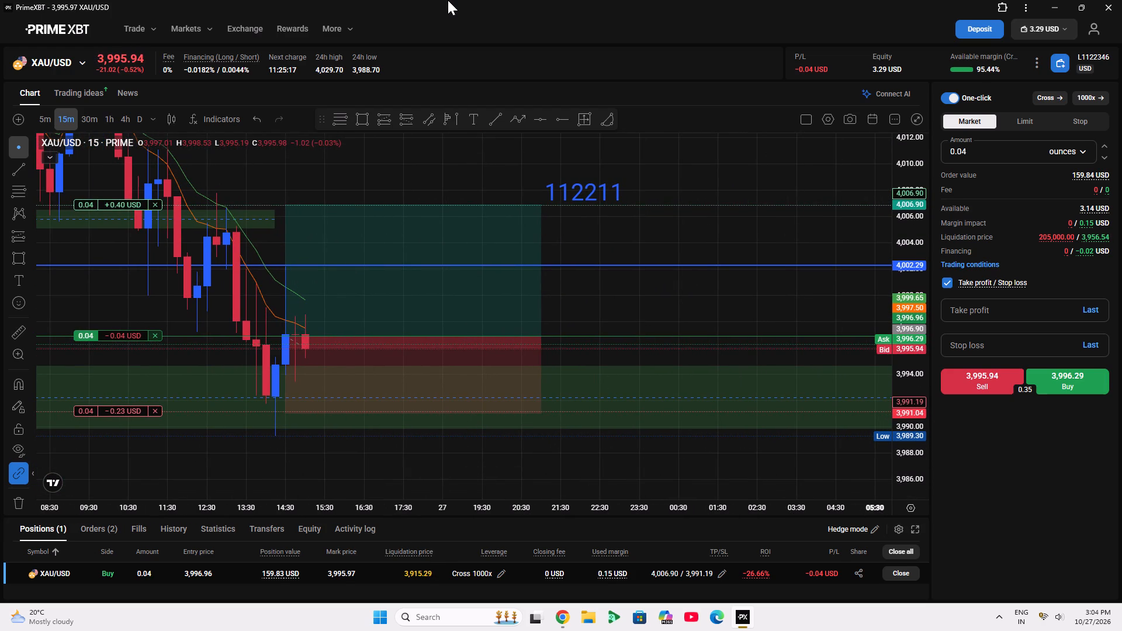
scroll(448, 0, "down", 10)
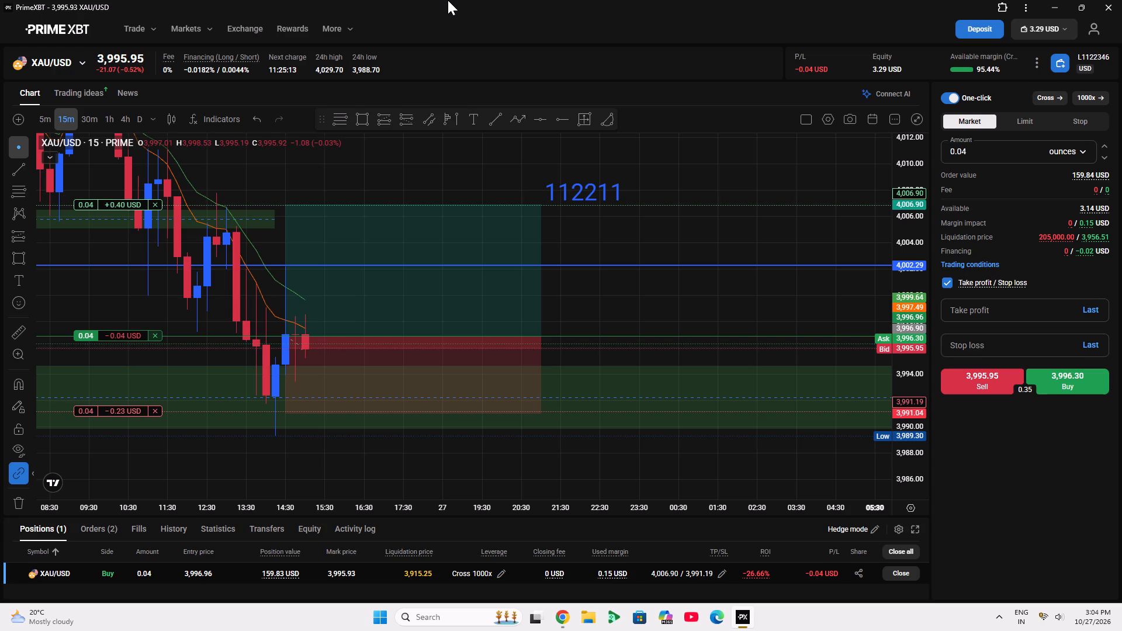
Set the market order amount to 0.03 ounces.
left_click(986, 157)
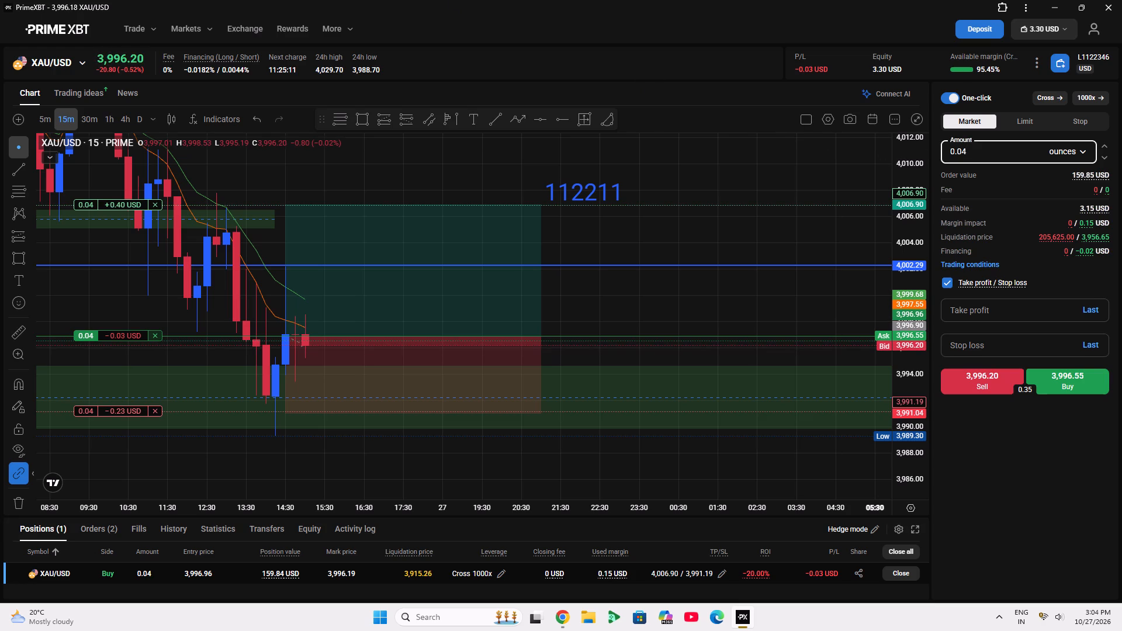
key("BackSpace")
key("3")
left_click(621, 255)
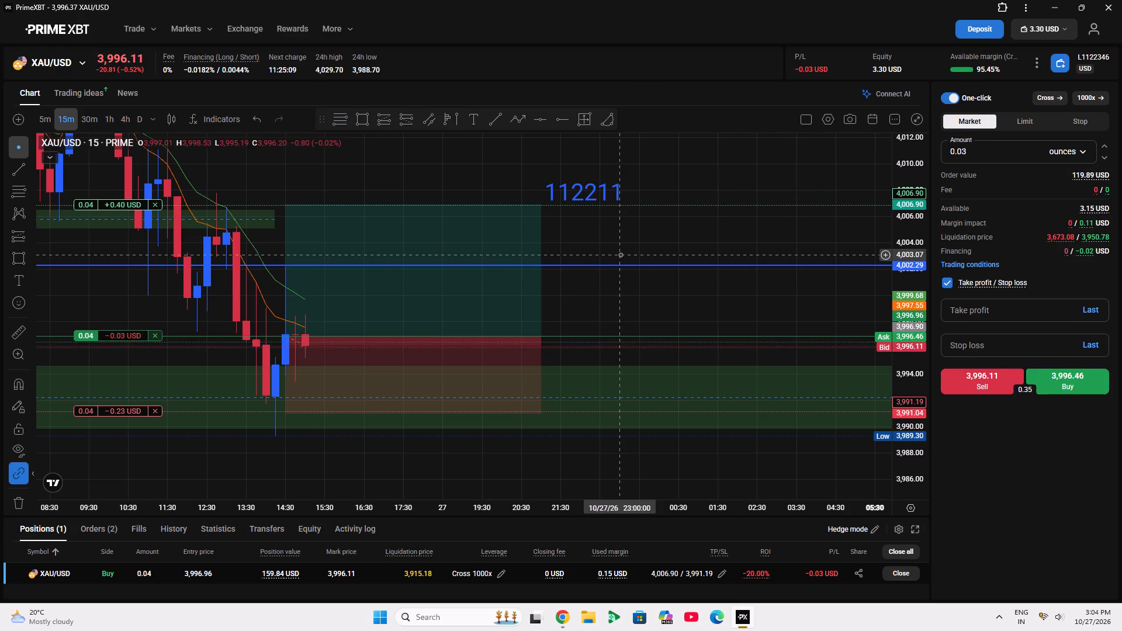
Draw a Fibonacci retracement on the 15-minute chart from the swing high at about 4,025.21 to the low at about 3,989.47.
scroll(621, 255, "down", 5)
scroll(910, 328, "down", 5)
left_click_drag(825, 410, 754, 449)
left_click(341, 121)
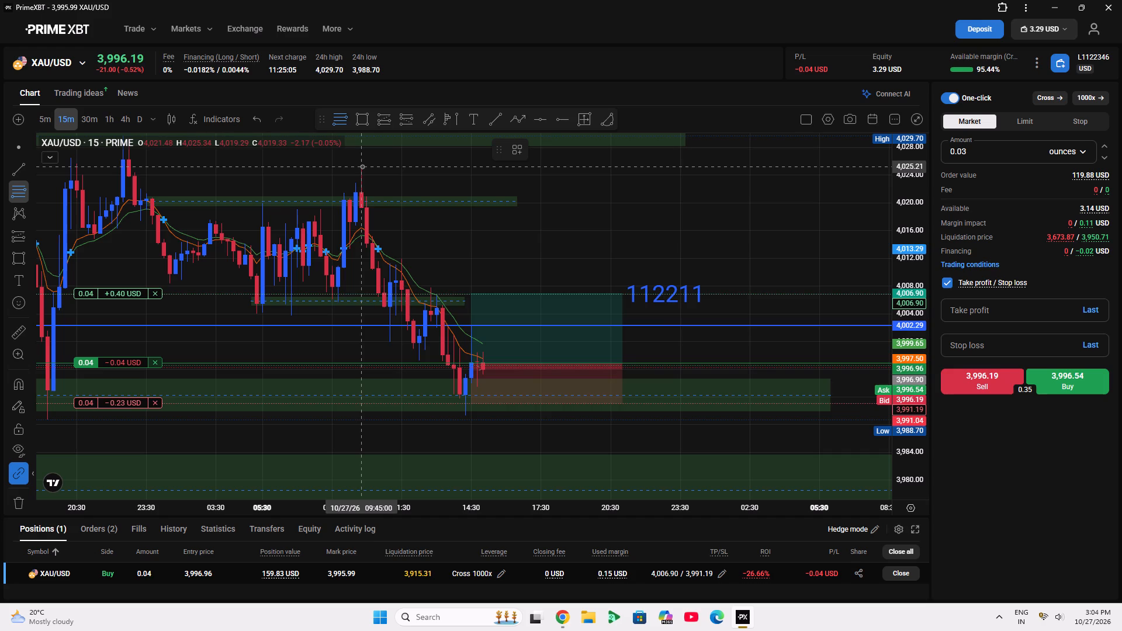
left_click(362, 167)
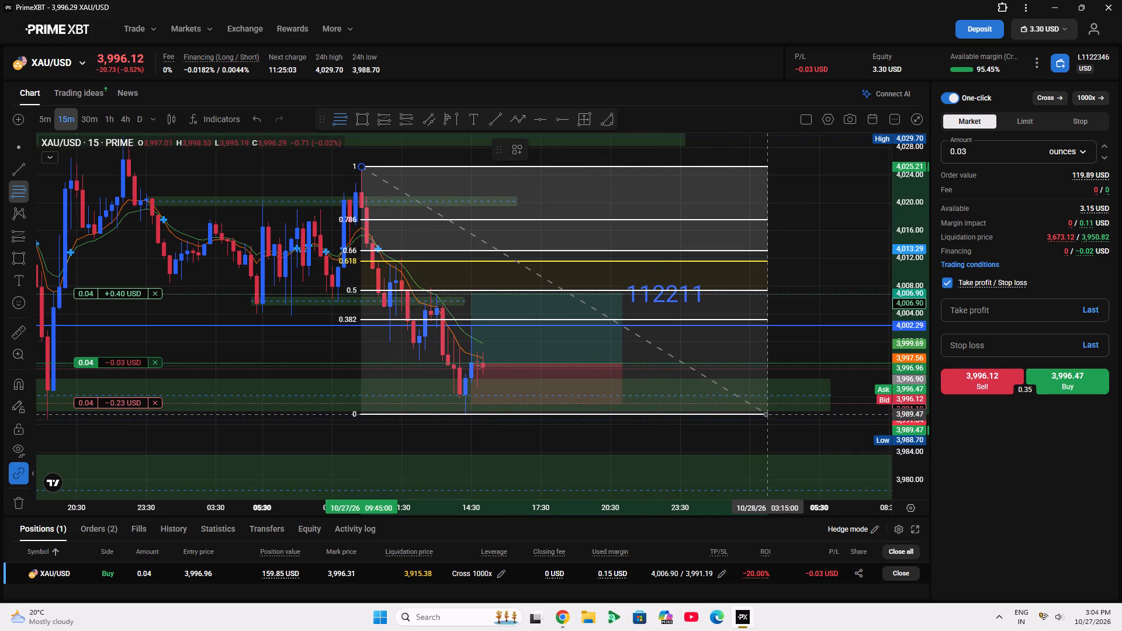
left_click(766, 414)
left_click(680, 433)
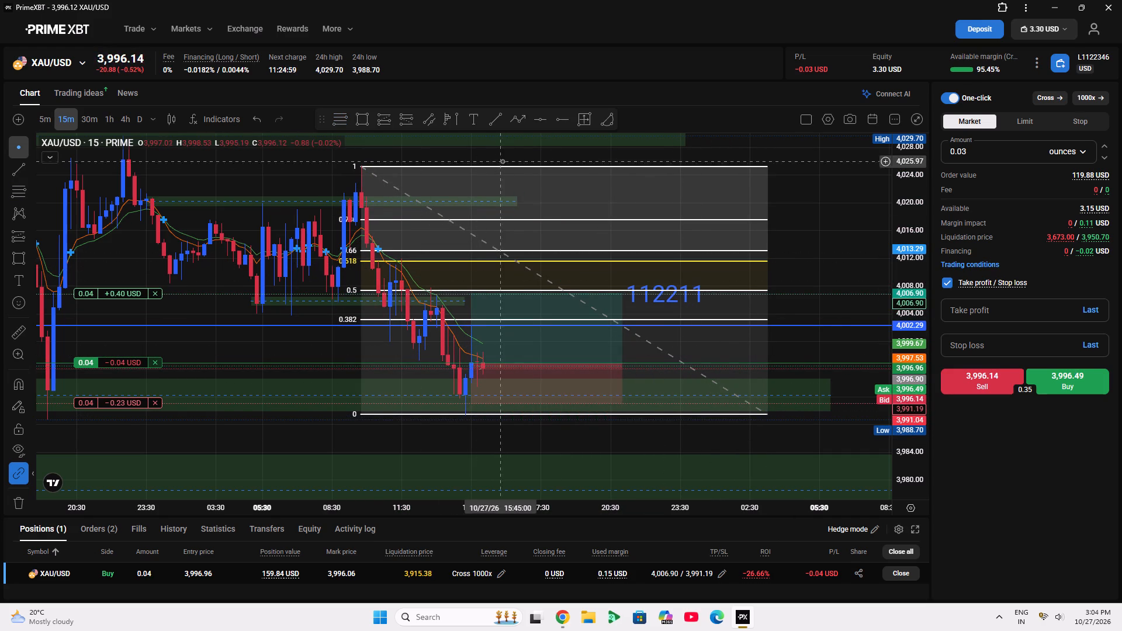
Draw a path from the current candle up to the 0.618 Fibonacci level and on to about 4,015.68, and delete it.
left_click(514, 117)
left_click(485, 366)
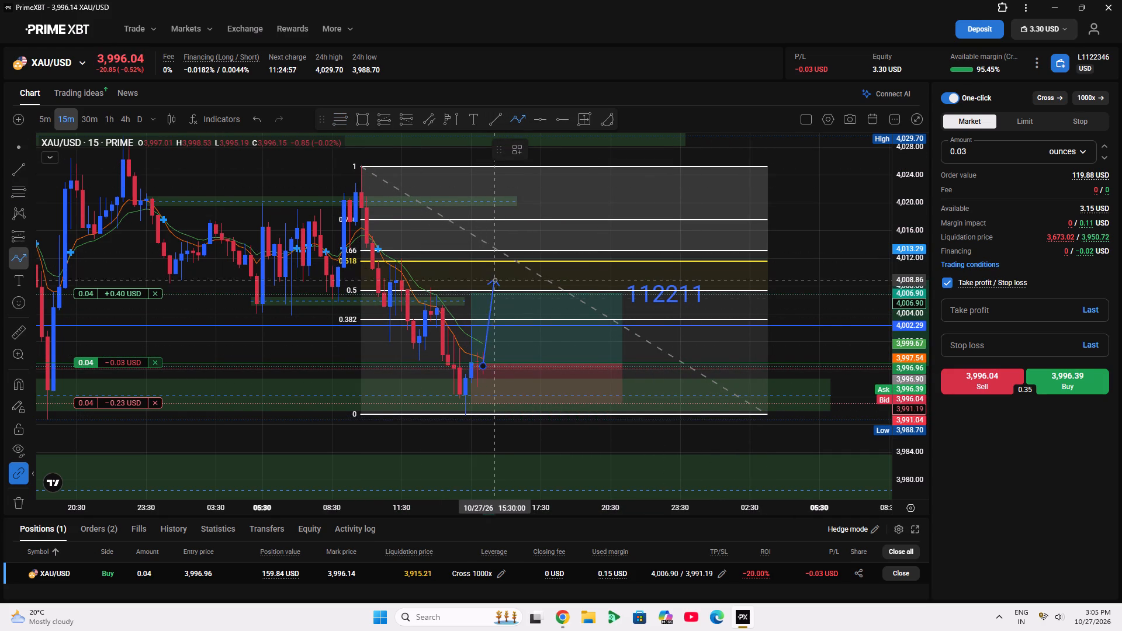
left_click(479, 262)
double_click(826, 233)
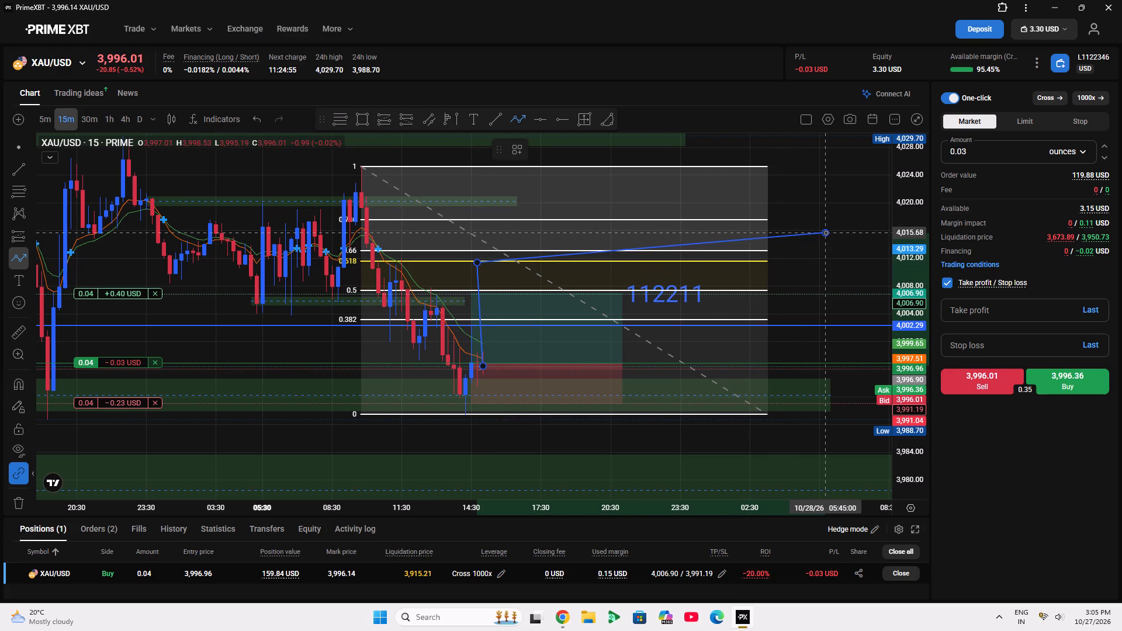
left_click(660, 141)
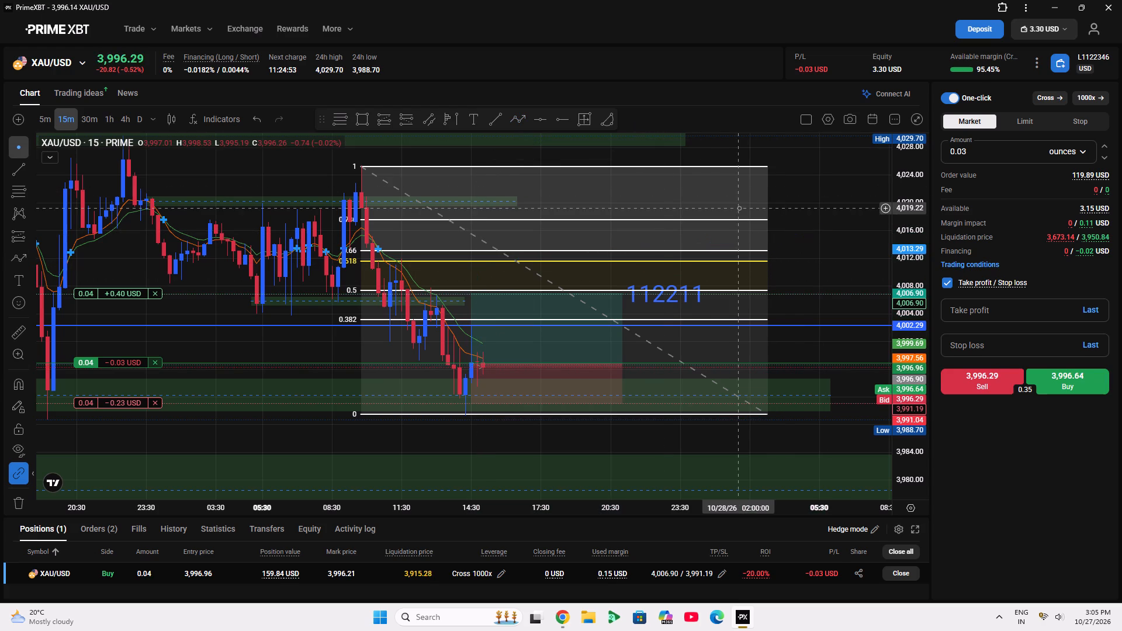
Delete the Fibonacci retracement from the 15-minute chart.
left_click(725, 165)
left_click(645, 150)
Examine the 15-minute XAU/USD chart around the open position's entry, target and stop and the surrounding shaded price zones.
scroll(650, 182, "down", 4)
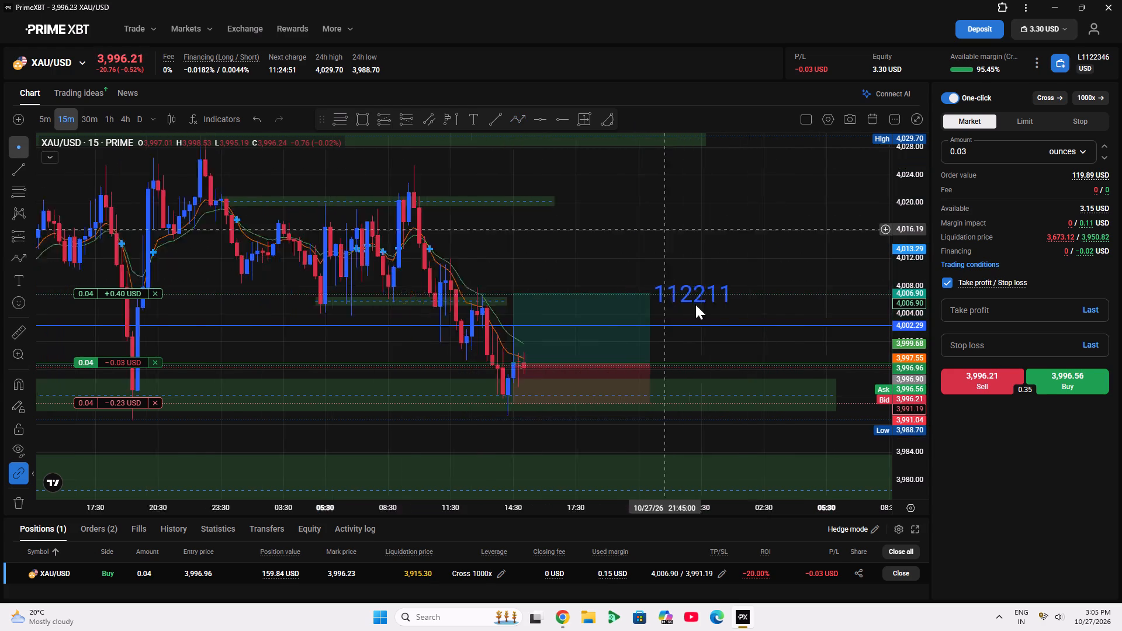
scroll(695, 304, "down", 1)
double_click(921, 343)
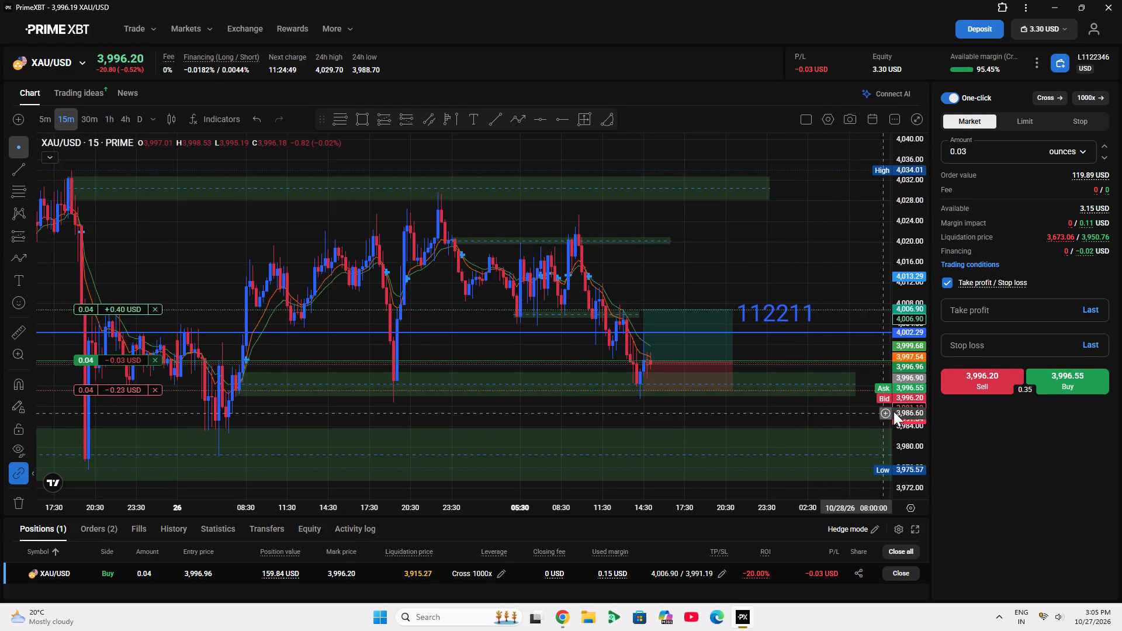
scroll(902, 415, "up", 11)
left_click_drag(667, 372, 576, 255)
scroll(544, 282, "up", 3)
left_click_drag(528, 275, 588, 333)
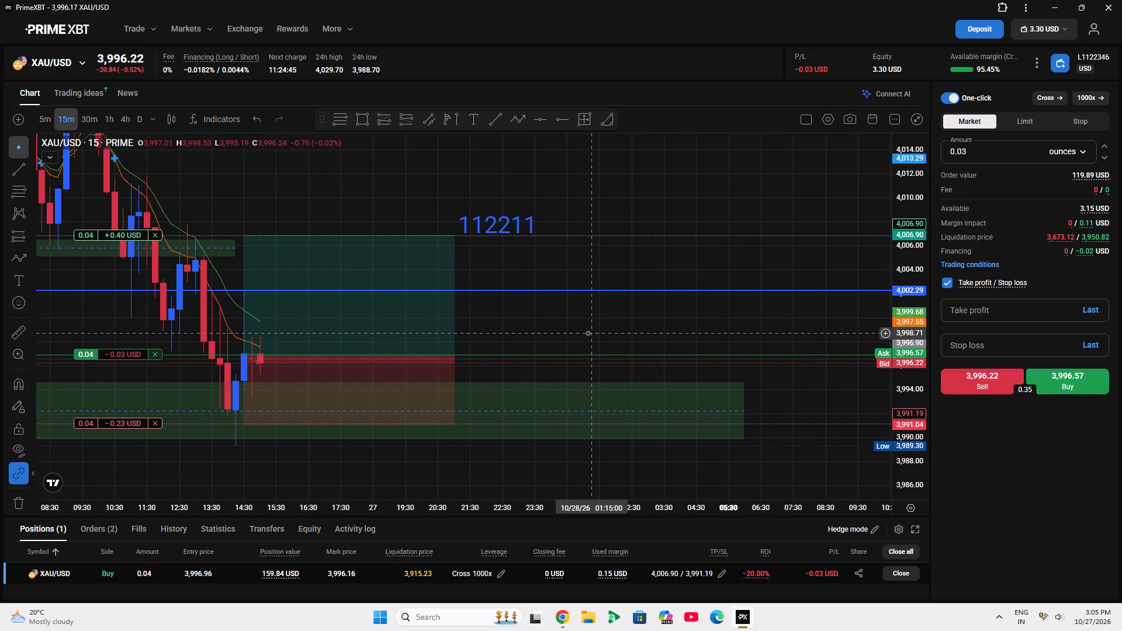
scroll(560, 0, "down", 9)
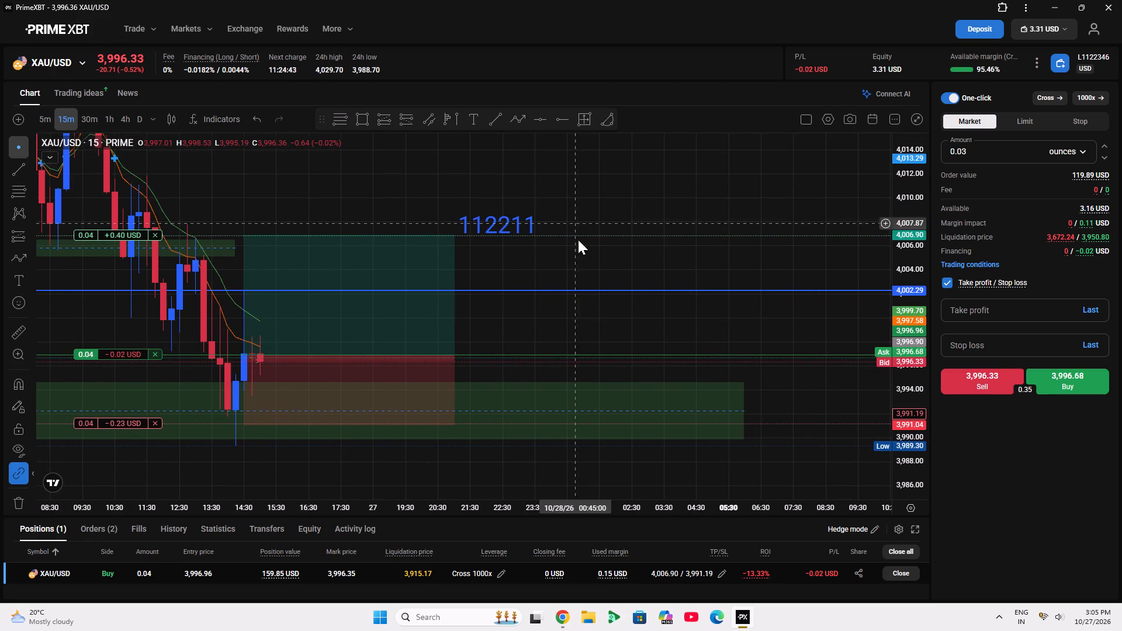
left_click_drag(578, 316, 659, 325)
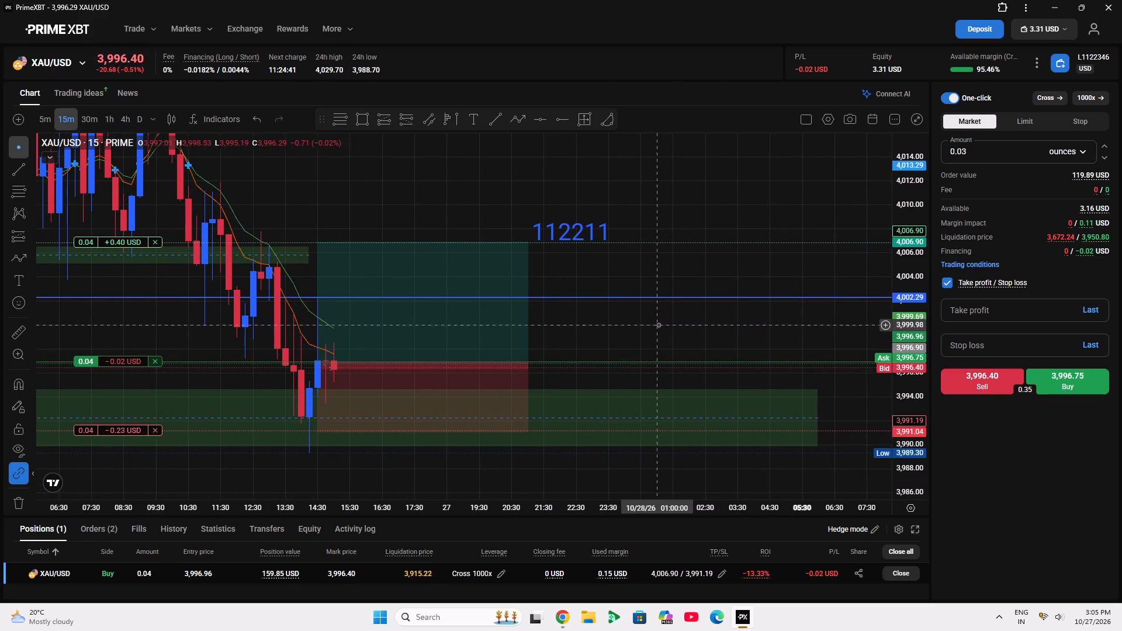
scroll(663, 0, "down", 4)
Switch to TradingView and move the long position drawing to an entry of about 3,997.176, target 4,007.571 and stop 3,991.964.
left_click_drag(737, 620, 584, 602)
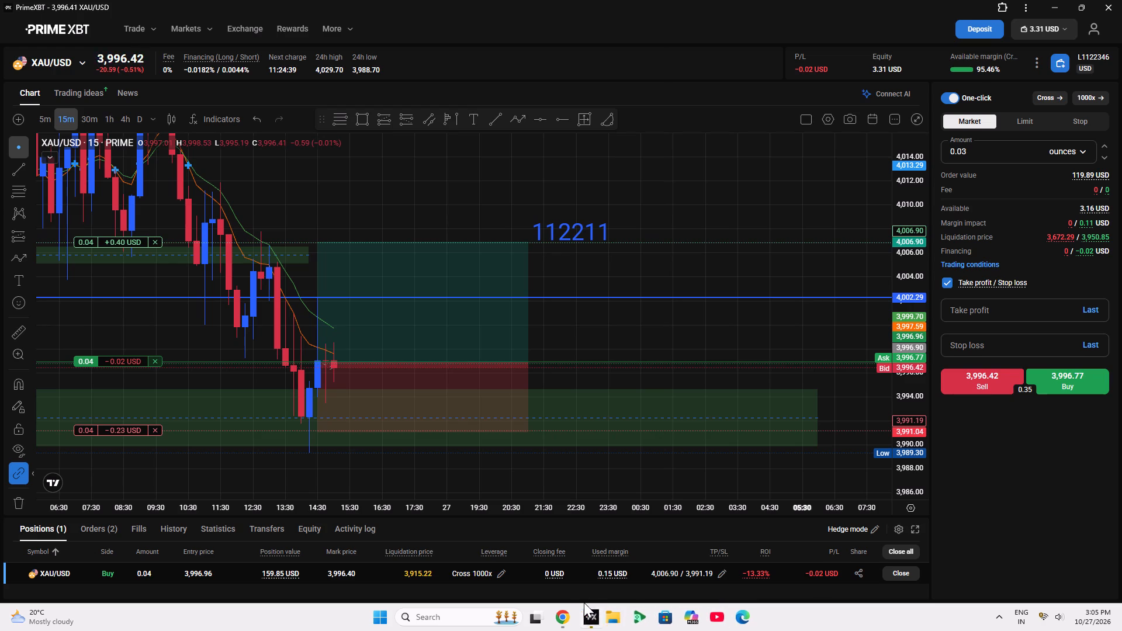
left_click(586, 615)
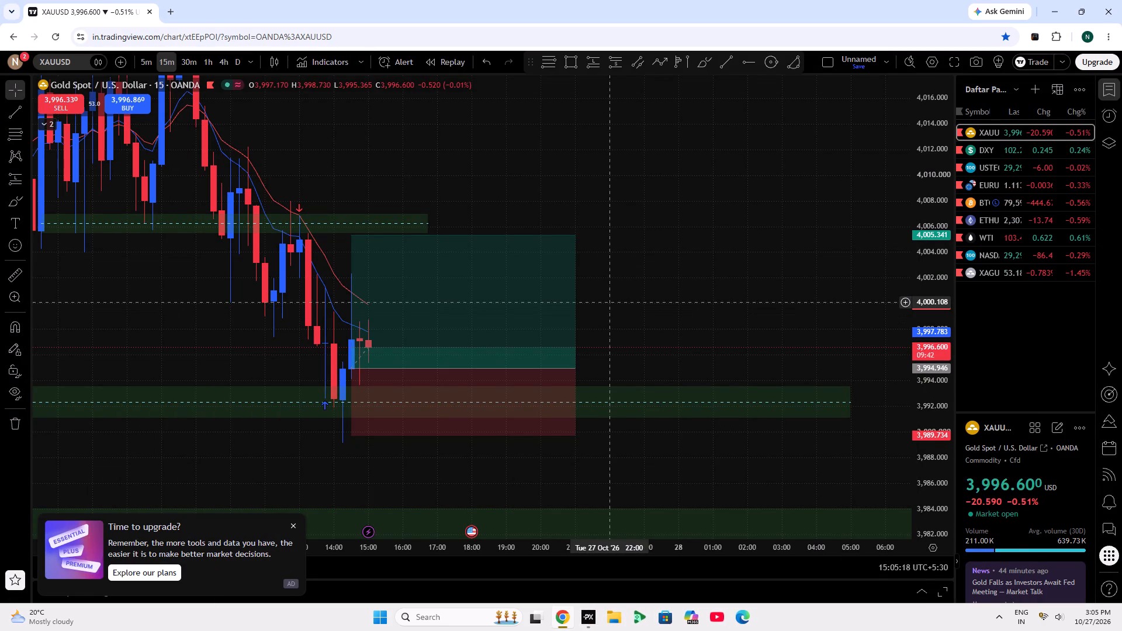
left_click_drag(408, 348, 418, 327)
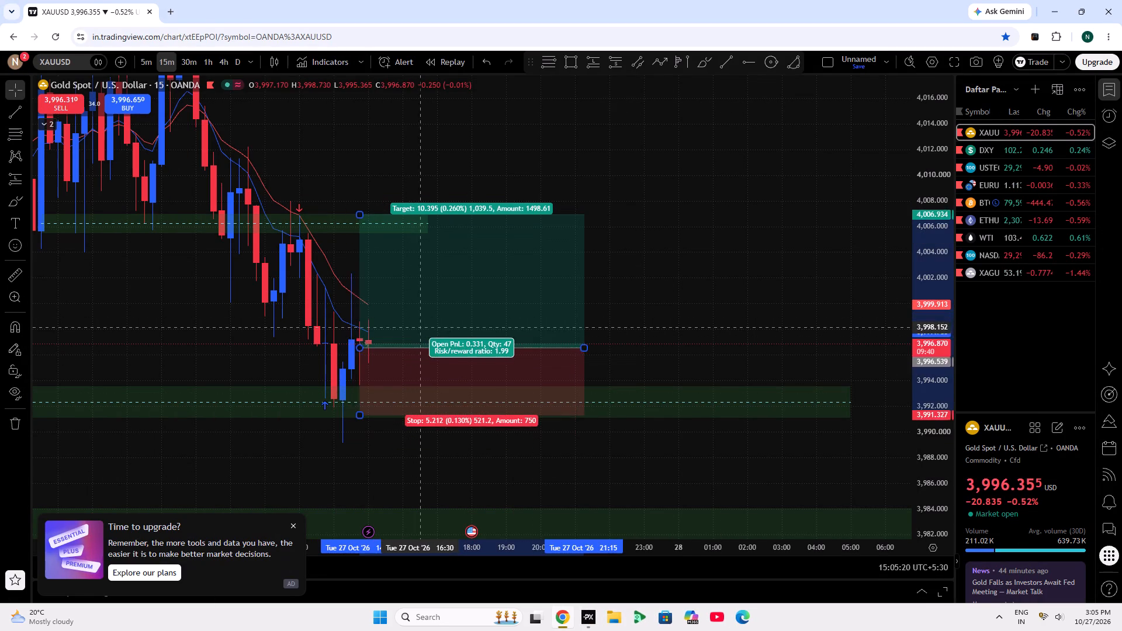
left_click_drag(418, 327, 407, 319)
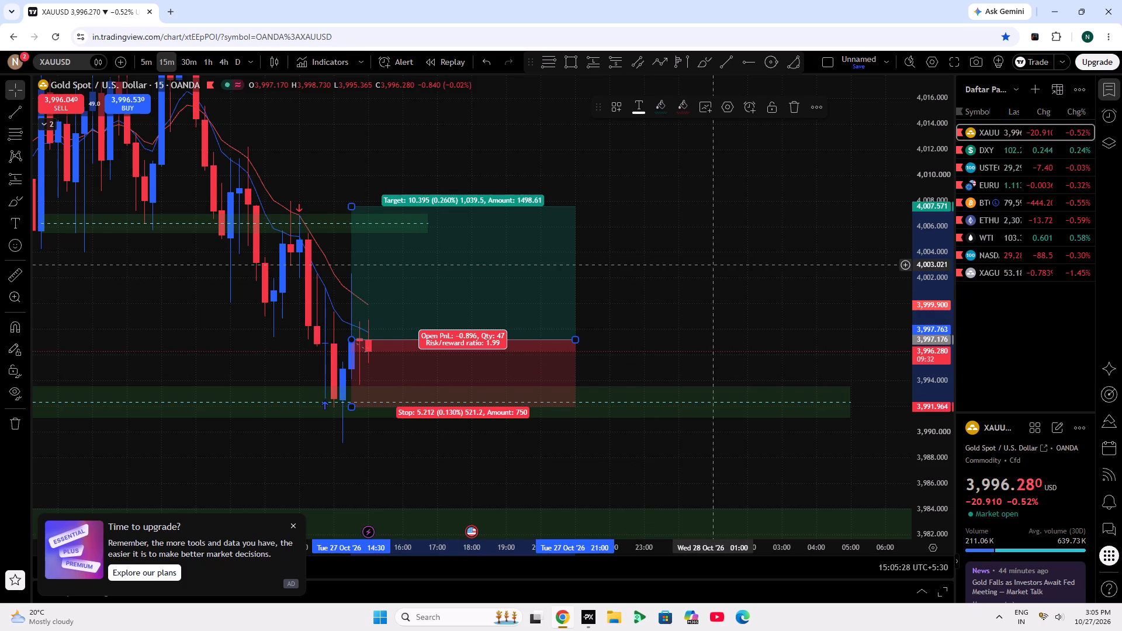
Dismiss the upgrade offer covering the TradingView chart.
left_click(292, 524)
Watch gold's price against the long position drawing on TradingView, with a brief check of the open position in PrimeXBT.
left_click_drag(495, 459, 491, 432)
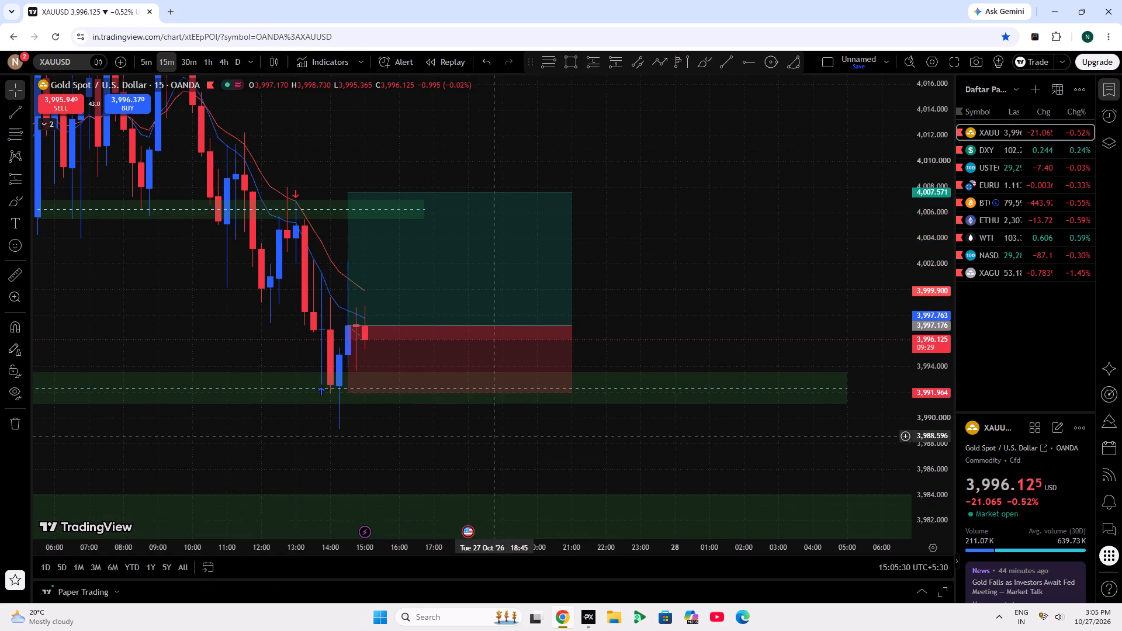
left_click_drag(491, 432, 491, 430)
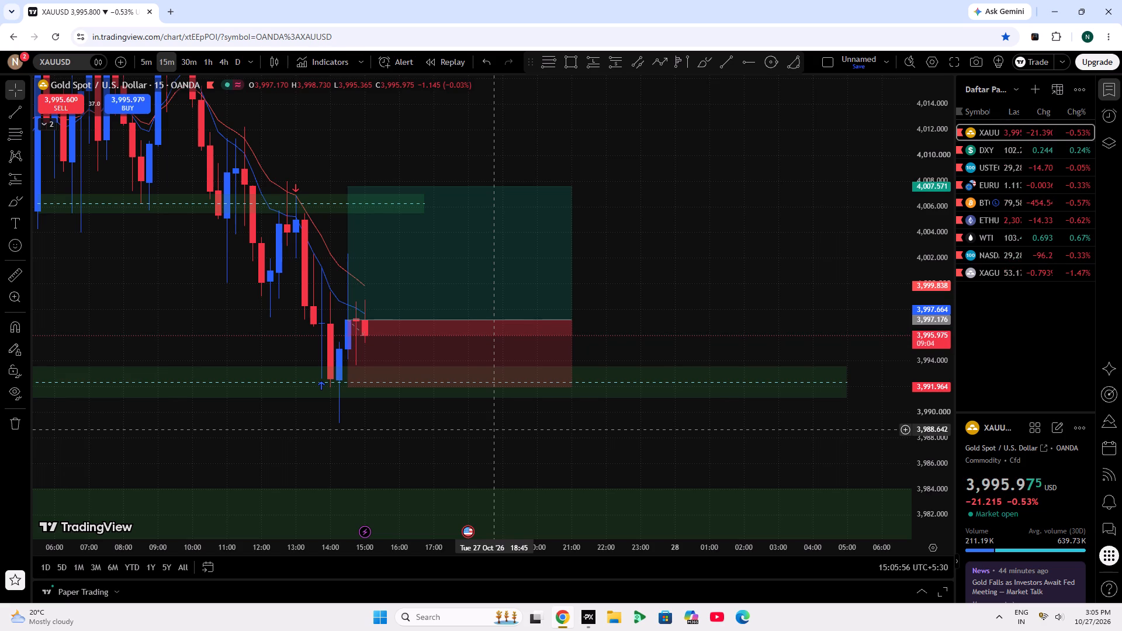
scroll(342, 0, "down", 11)
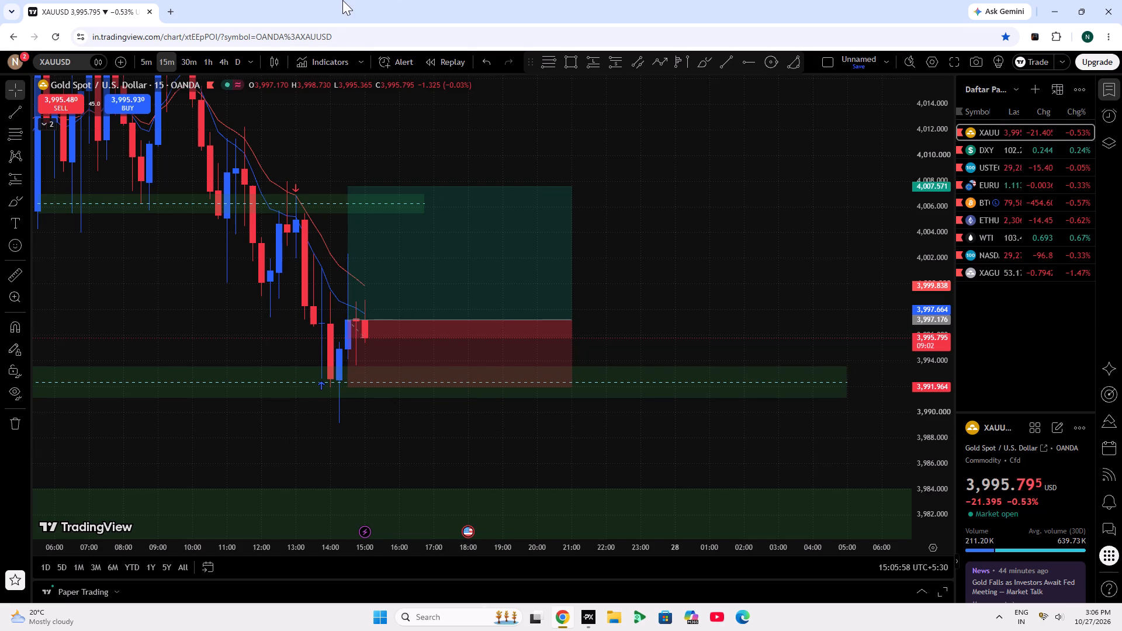
scroll(342, 0, "down", 10)
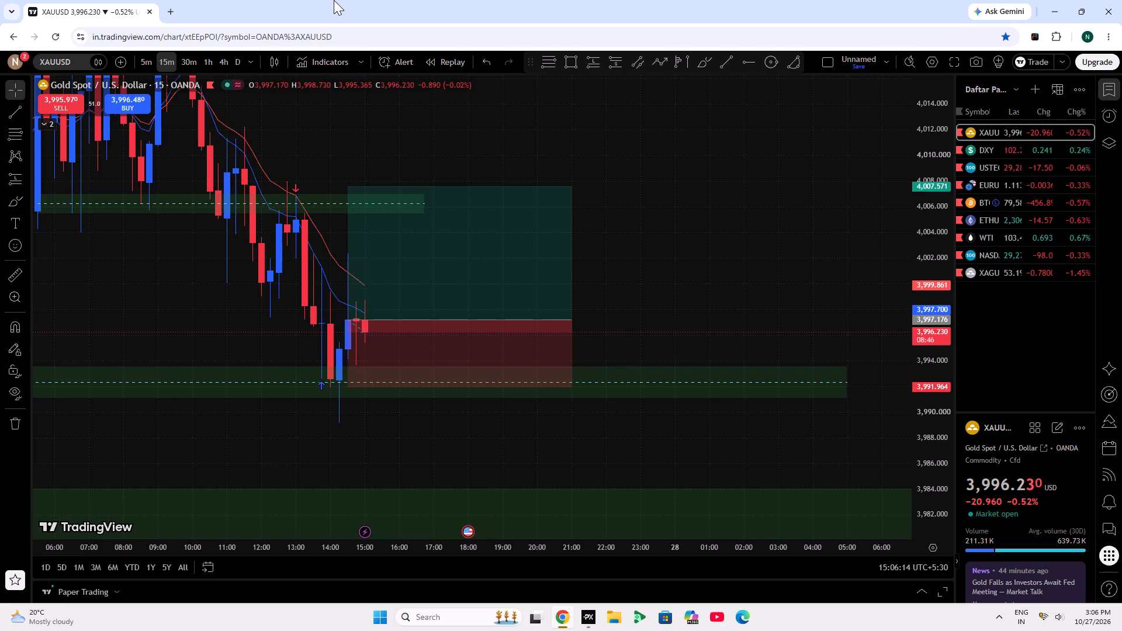
left_click(591, 611)
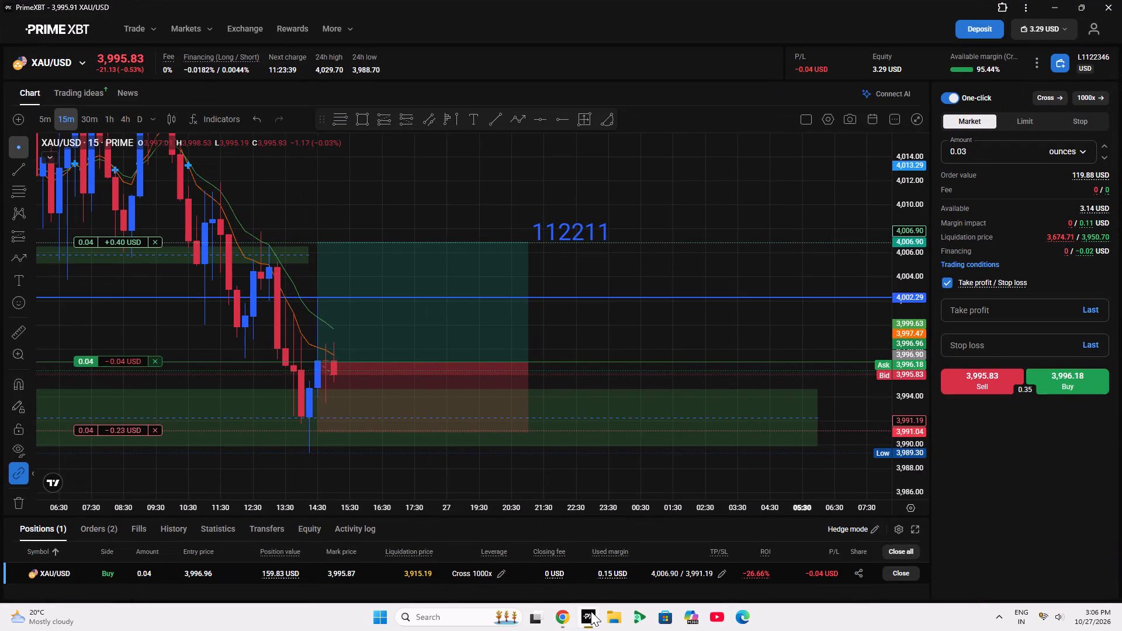
left_click(591, 611)
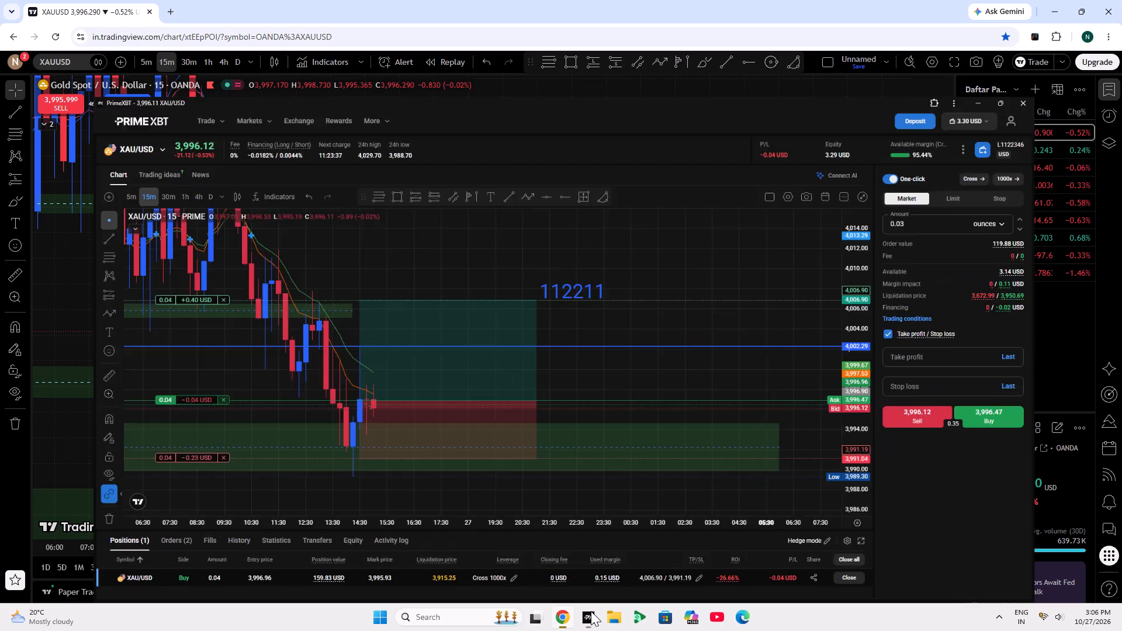
Examine TradingView's 15-minute gold chart from the recent swing high down to the shaded zone near 3,992, and return to PrimeXBT.
left_click_drag(716, 284, 709, 317)
scroll(712, 0, "down", 3)
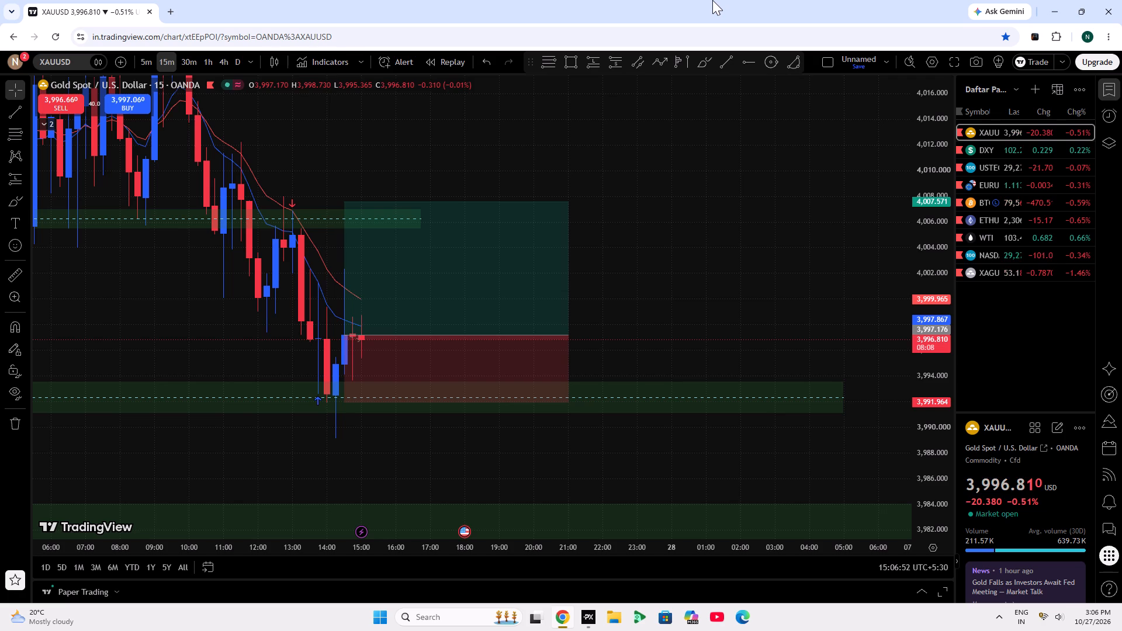
scroll(774, 0, "down", 11)
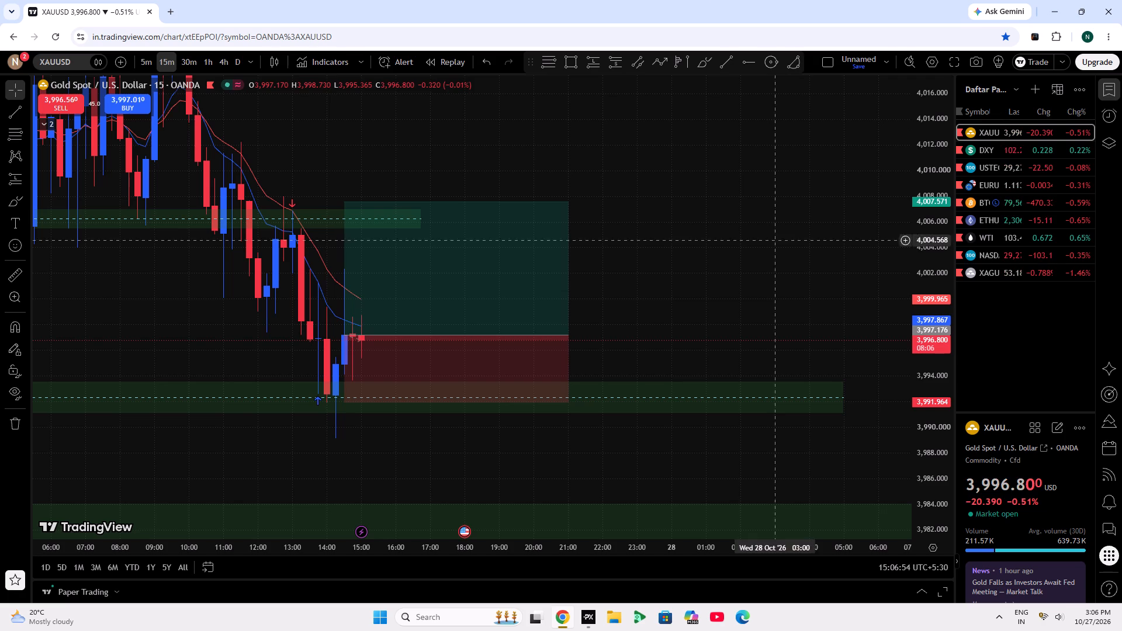
left_click_drag(739, 361, 867, 366)
left_click(957, 399)
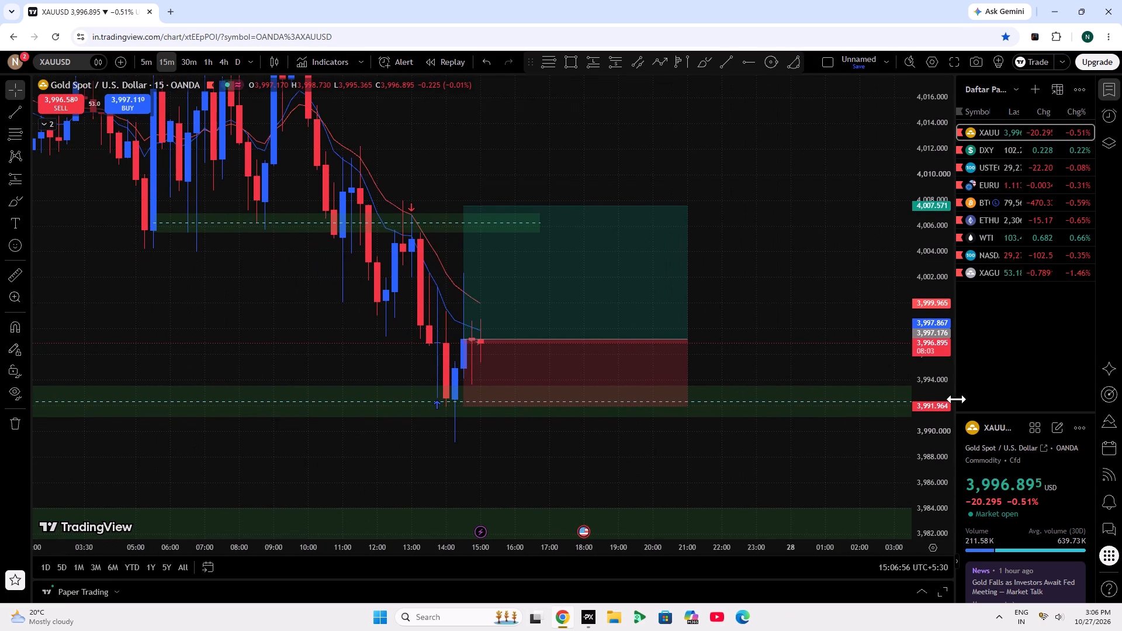
double_click(938, 387)
scroll(701, 412, "down", 1)
scroll(922, 412, "up", 5)
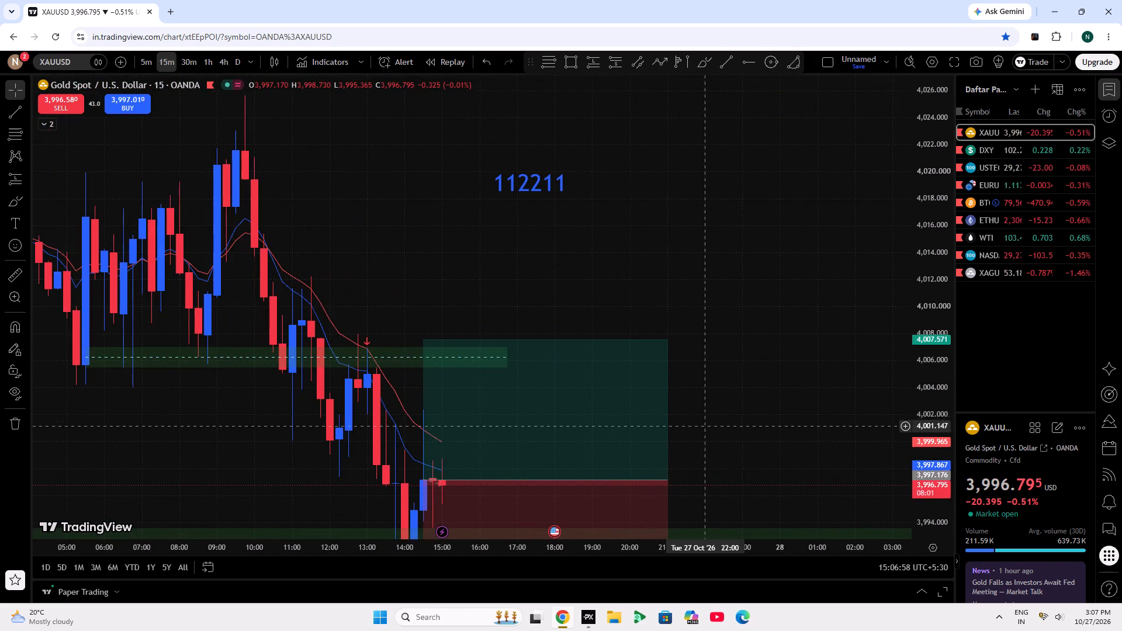
left_click_drag(746, 414, 712, 338)
scroll(567, 0, "down", 15)
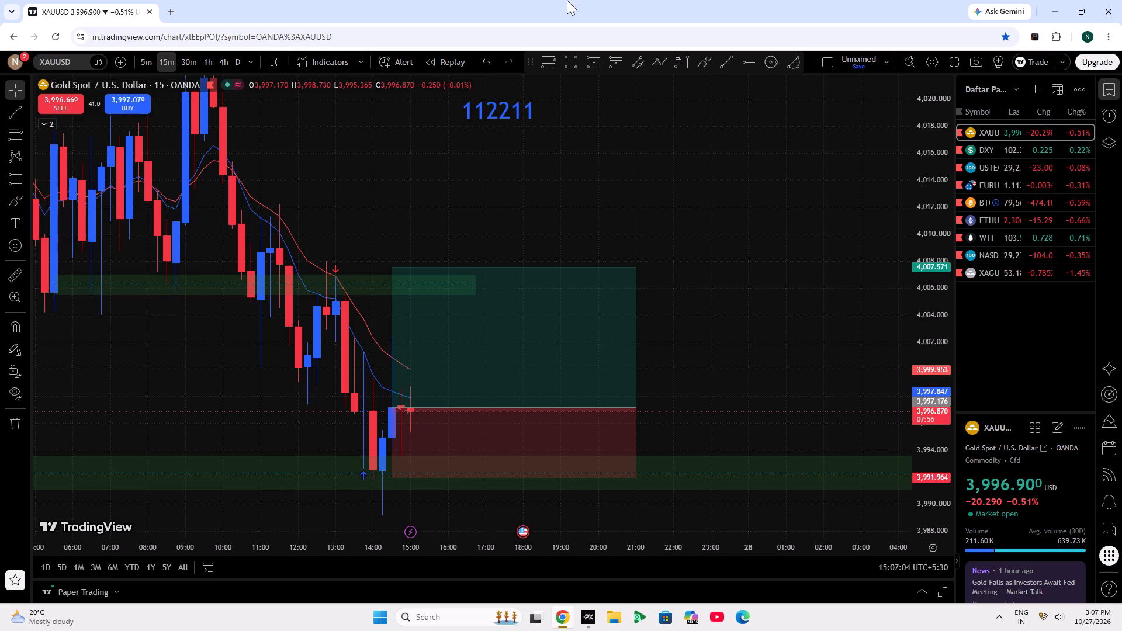
scroll(442, 0, "down", 5)
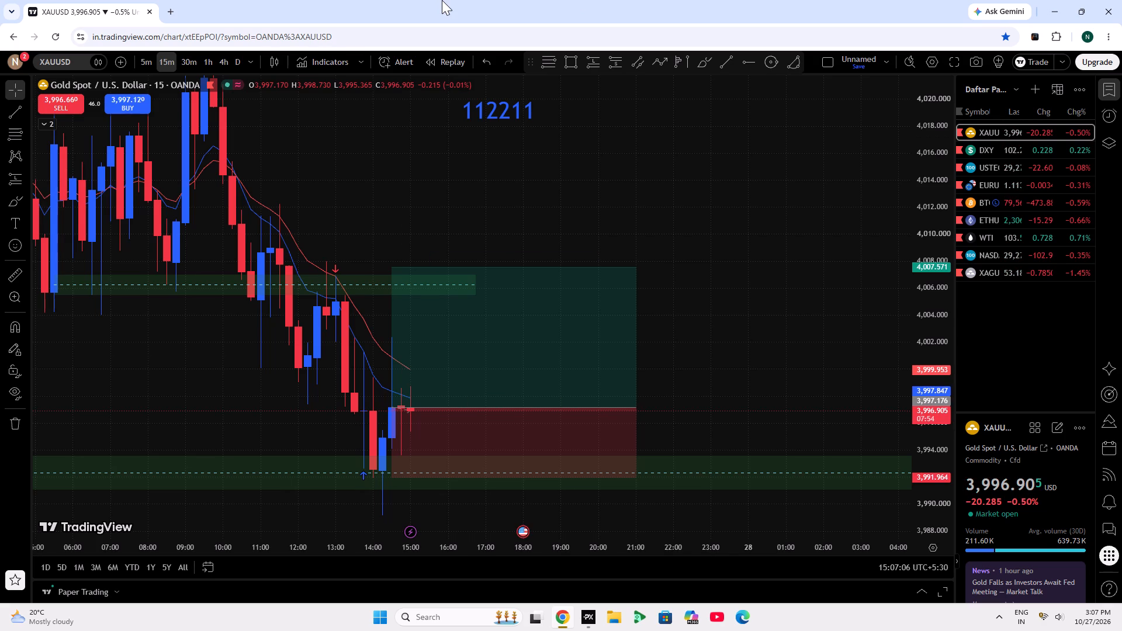
scroll(442, 0, "down", 8)
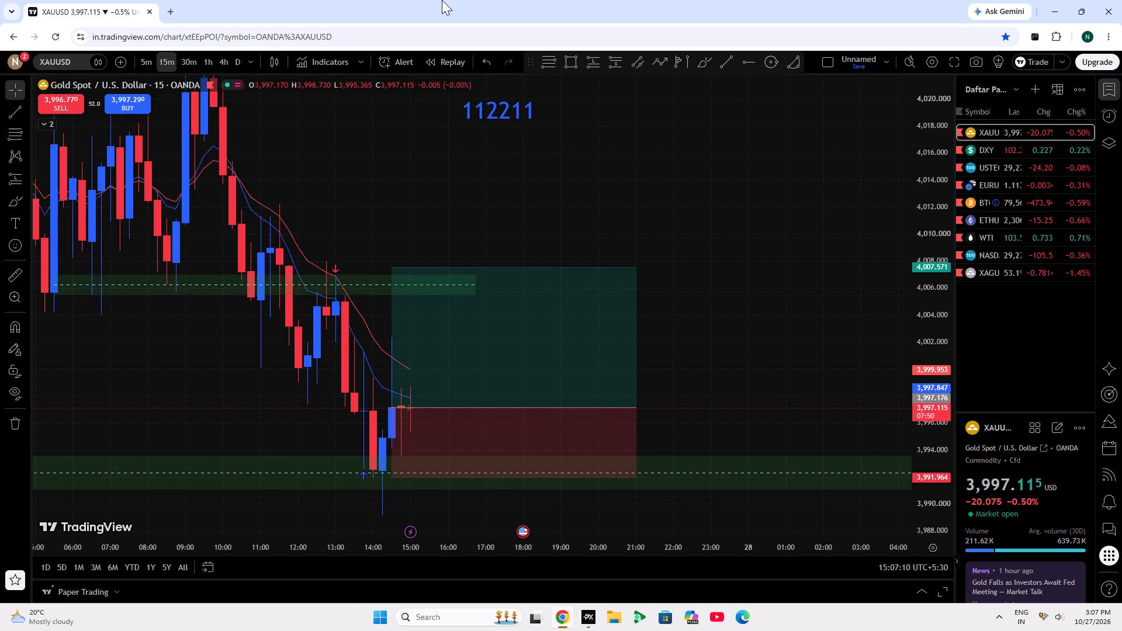
scroll(401, 0, "down", 2)
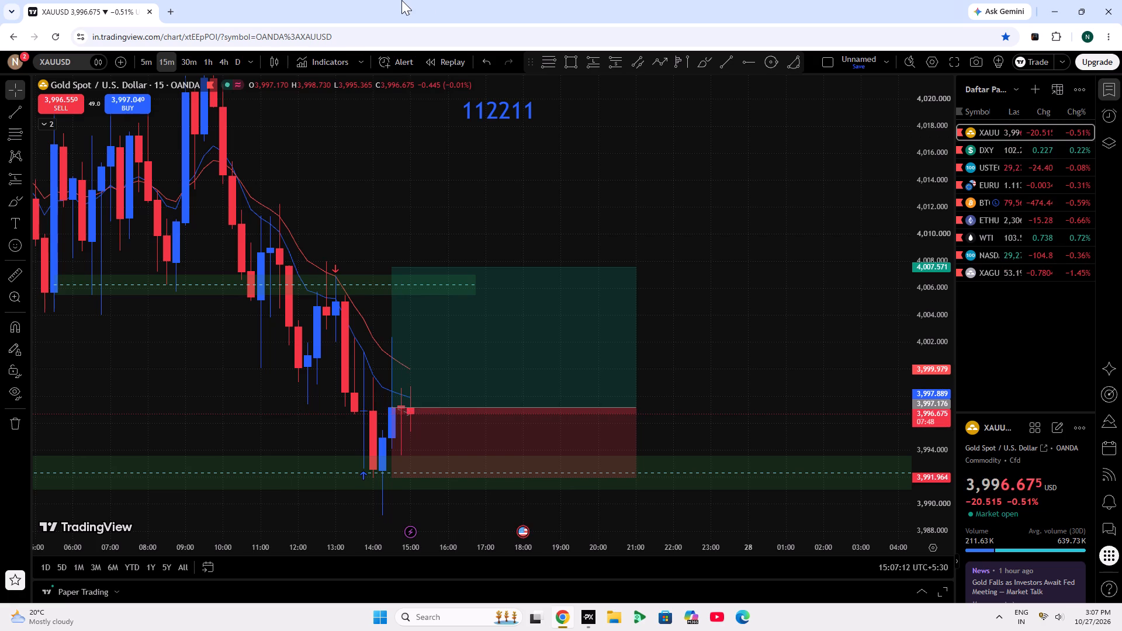
scroll(401, 0, "down", 8)
left_click(591, 618)
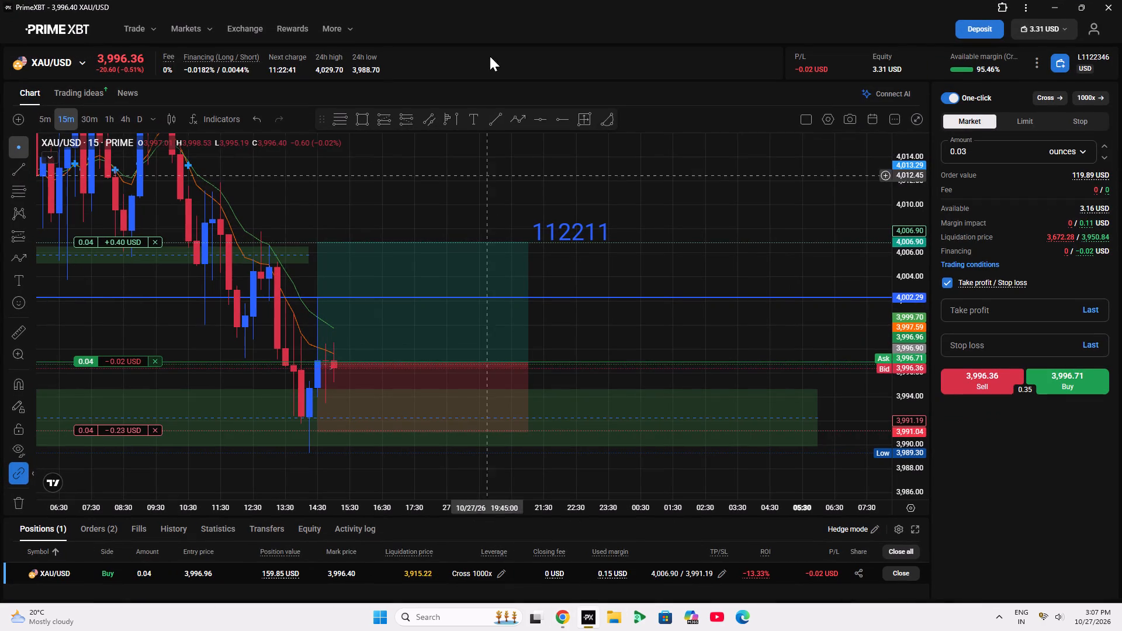
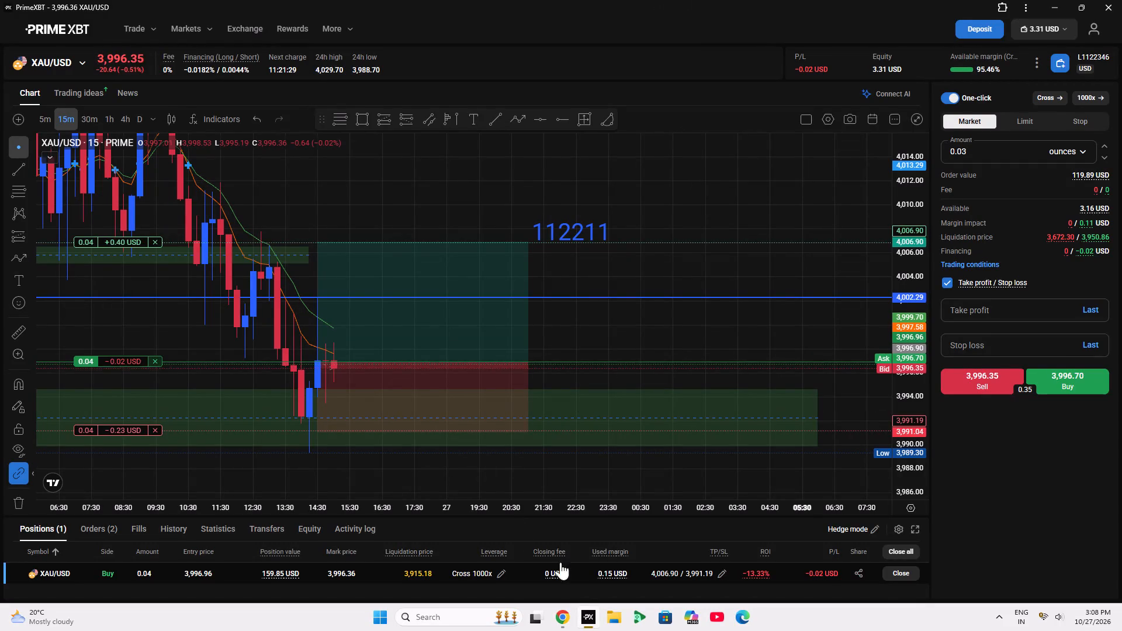
Switch to TradingView and examine gold's 15-minute price action around the long position drawing and the nearby shaded zones.
left_click(570, 620)
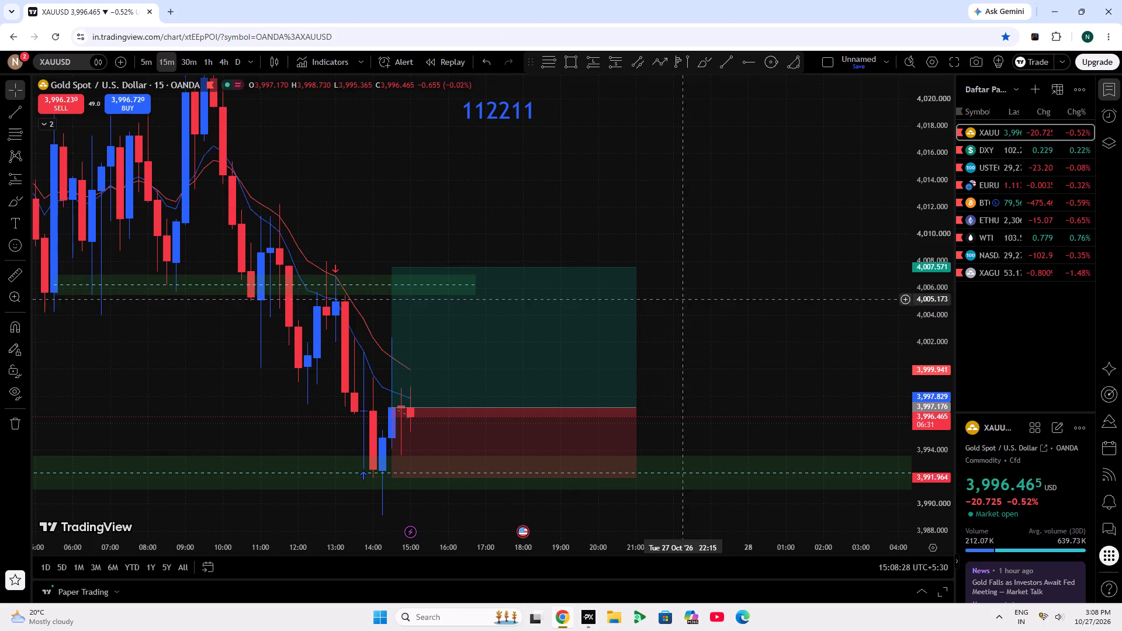
left_click_drag(726, 214, 667, 178)
left_click_drag(614, 127, 608, 149)
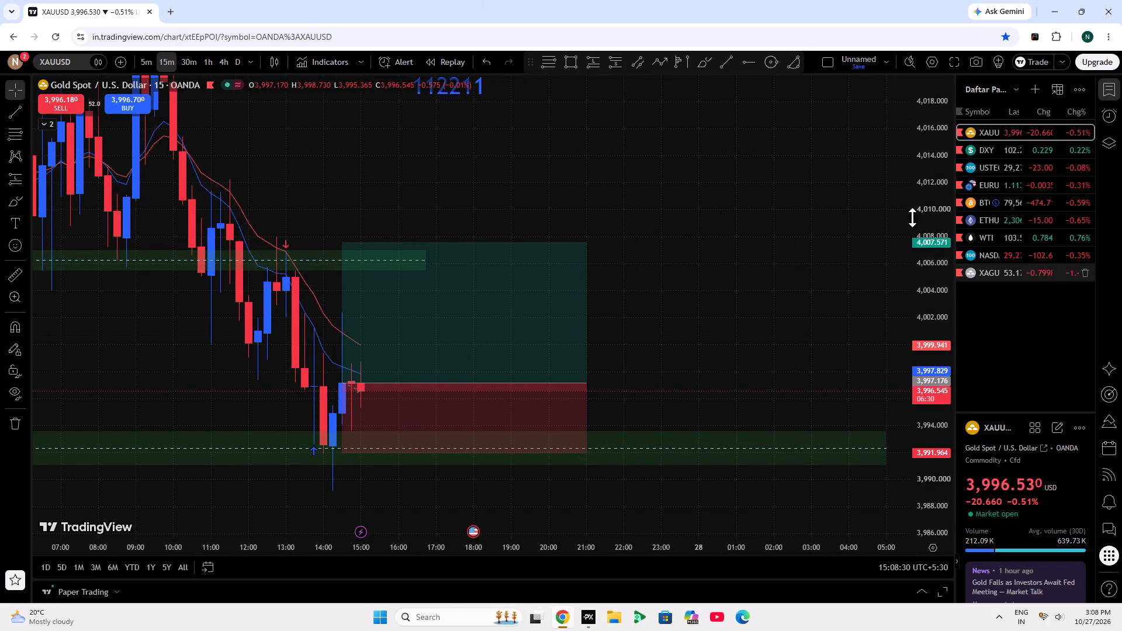
double_click(920, 237)
double_click(943, 271)
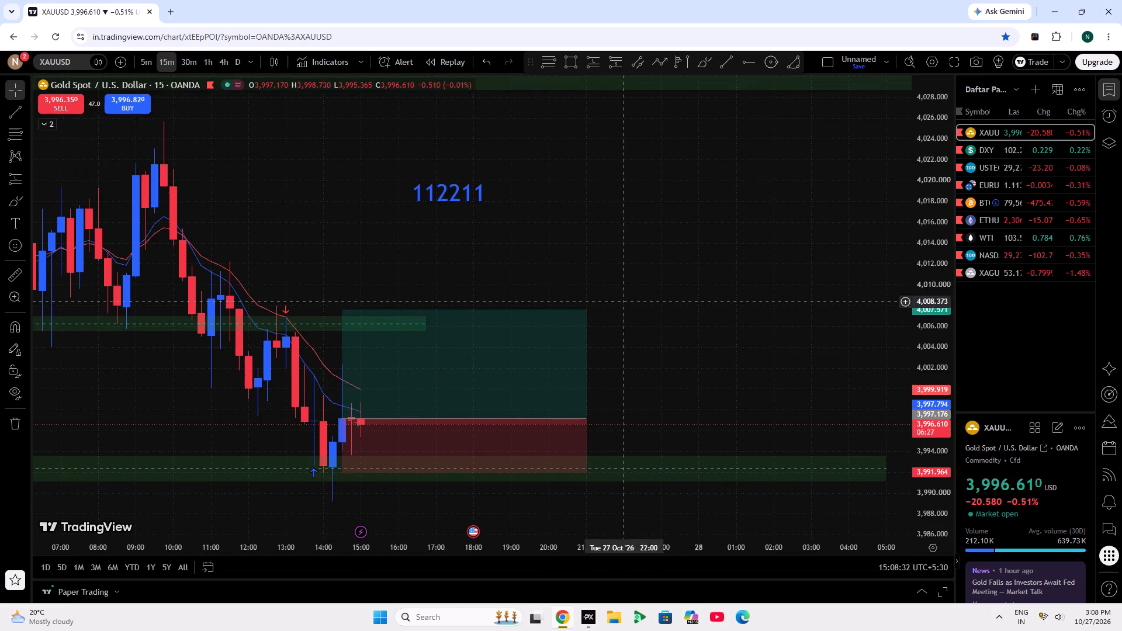
scroll(622, 300, "down", 4)
left_click_drag(930, 442, 934, 366)
left_click_drag(806, 415, 663, 330)
Change the TradingView gold chart to the 4-hour timeframe and examine the decline towards the large shaded zone between about 3,960 and 3,984.
left_click(203, 67)
left_click(214, 63)
left_click(222, 63)
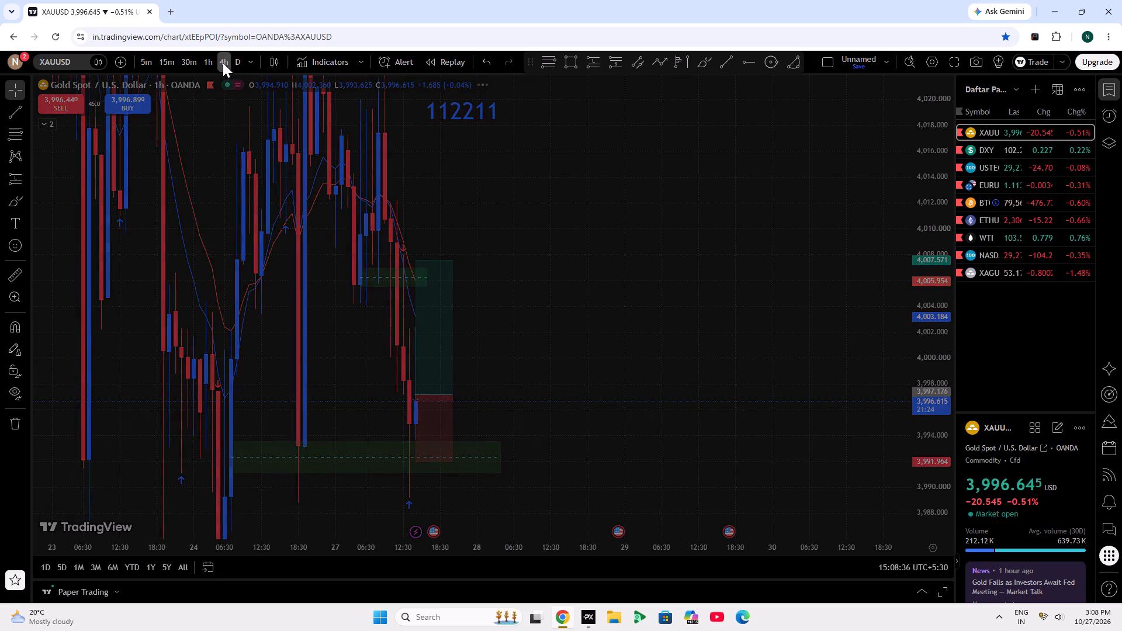
left_click_drag(566, 335, 759, 322)
double_click(934, 364)
scroll(622, 483, "up", 4)
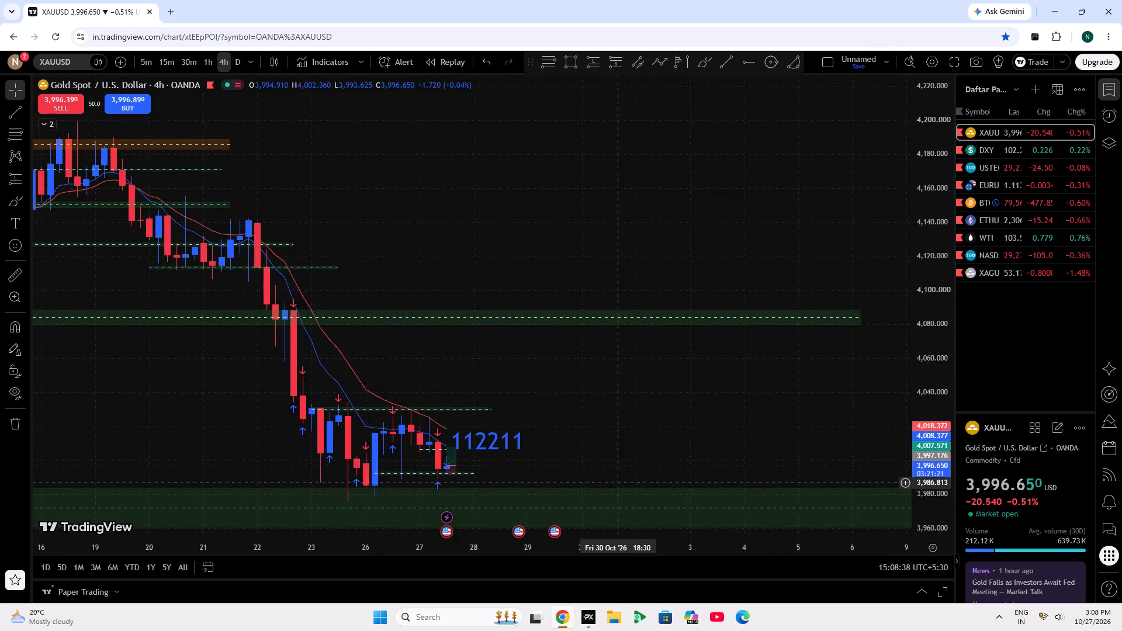
scroll(622, 483, "up", 4)
left_click_drag(567, 334, 746, 362)
scroll(933, 455, "up", 3)
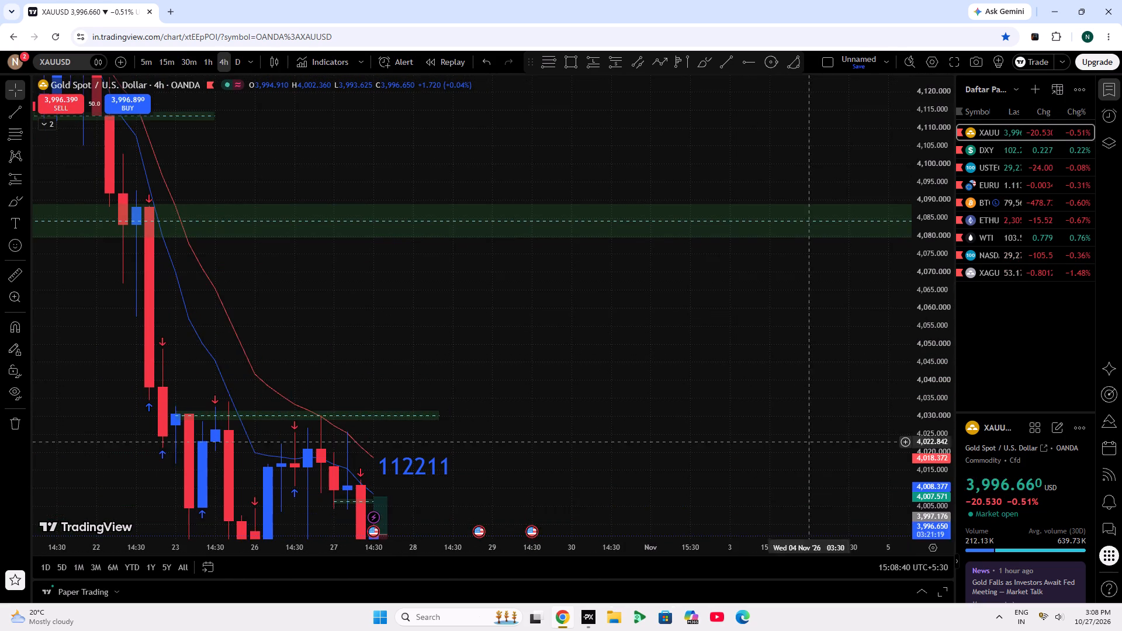
left_click_drag(705, 432, 744, 262)
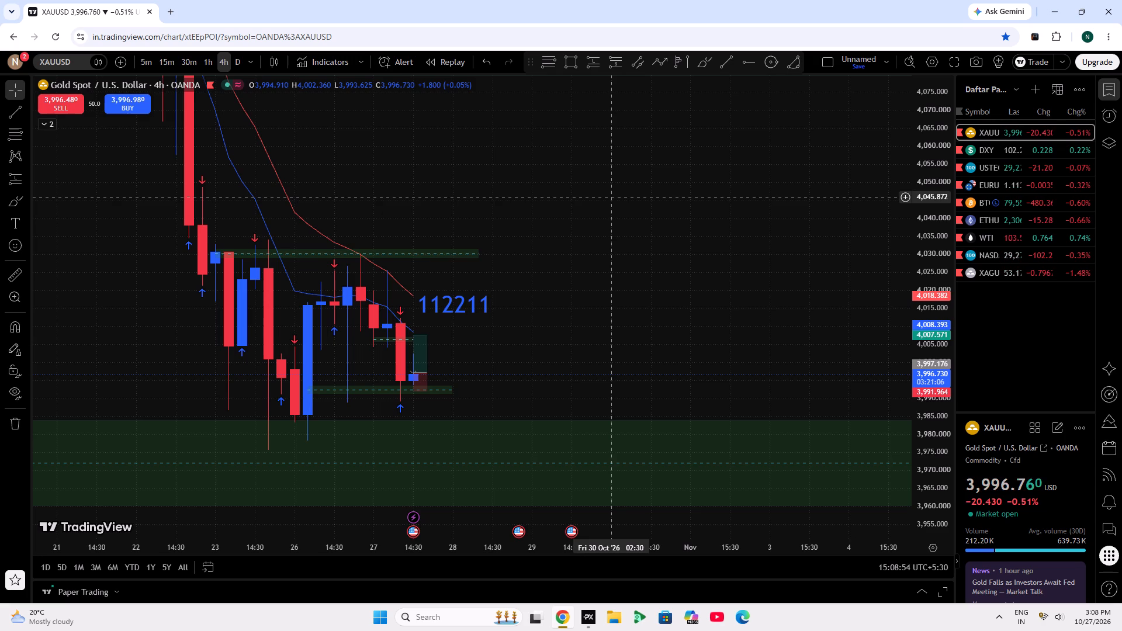
scroll(1009, 0, "down", 5)
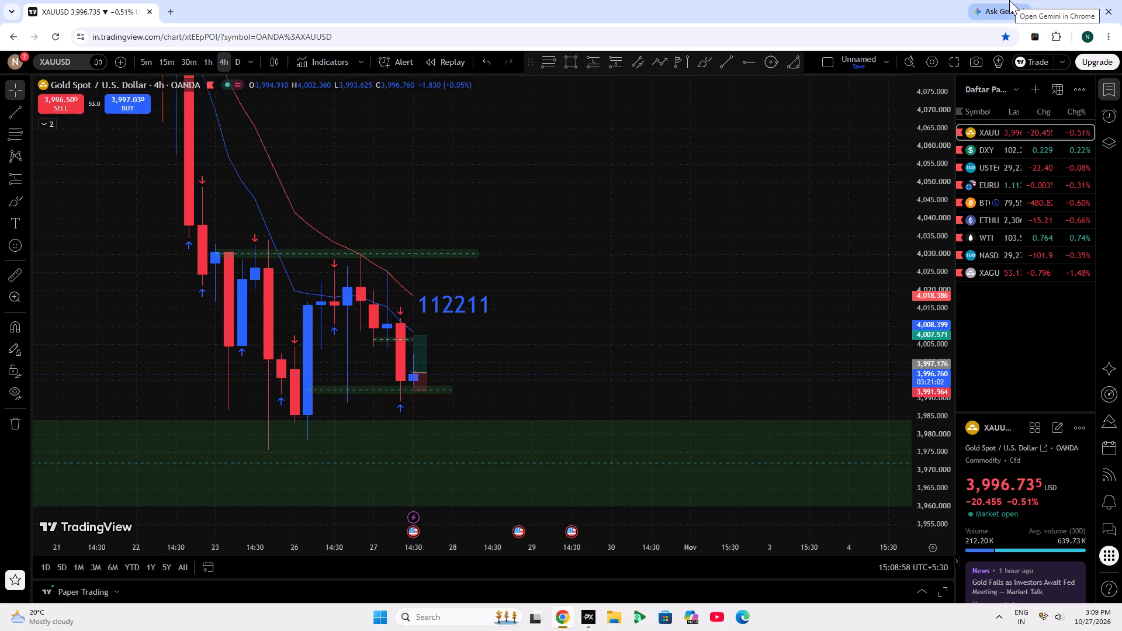
Switch to PrimeXBT and examine the 15-minute XAU/USD chart around the open long, its stop and target levels, and the shaded zones below.
left_click(587, 625)
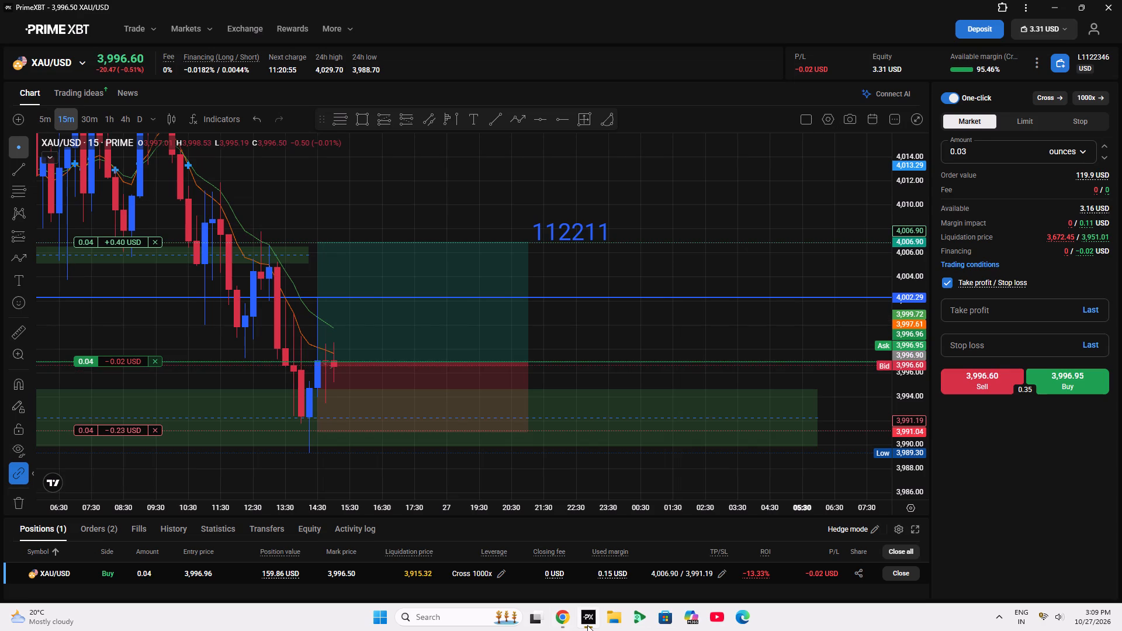
left_click_drag(663, 202, 712, 161)
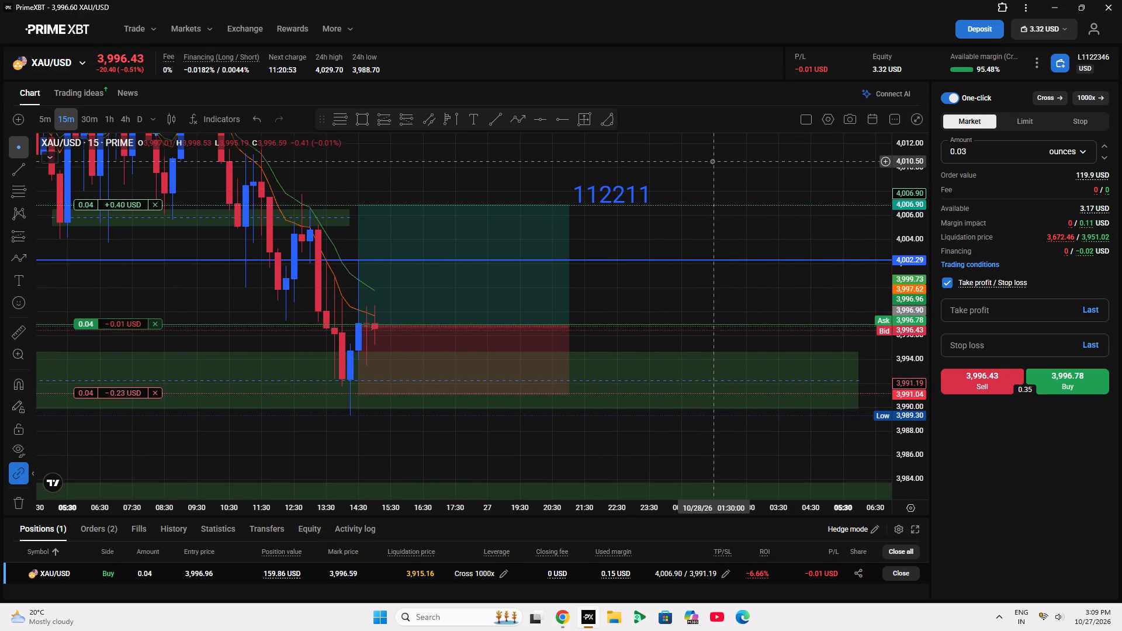
left_click_drag(908, 294, 913, 294)
left_click(913, 294)
double_click(910, 301)
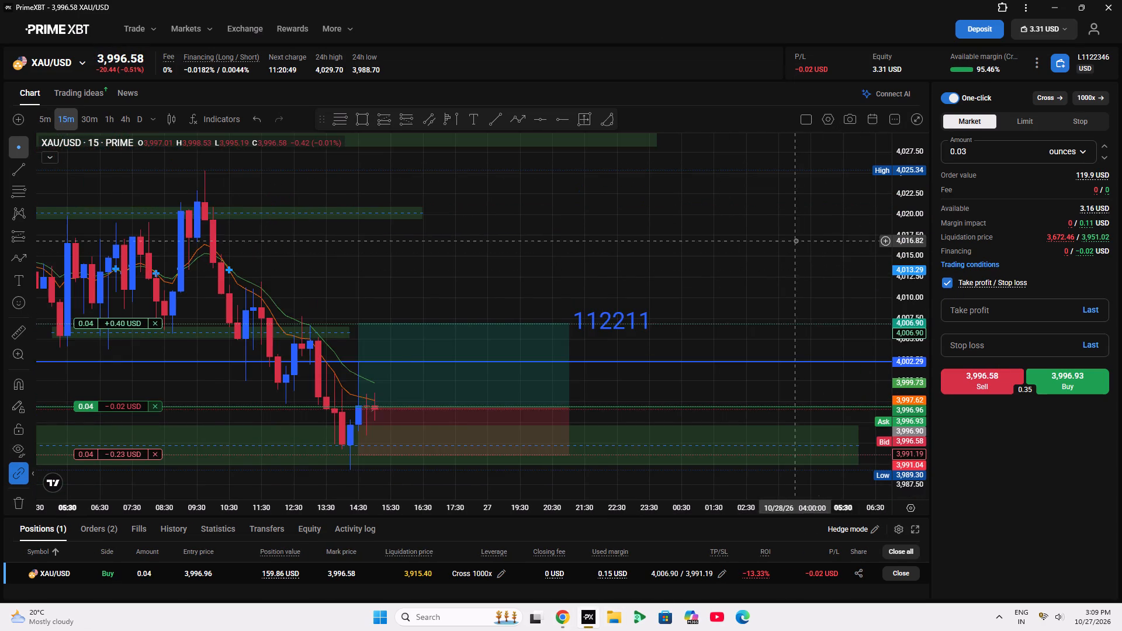
scroll(796, 241, "down", 3)
scroll(908, 360, "up", 5)
left_click_drag(773, 421, 698, 269)
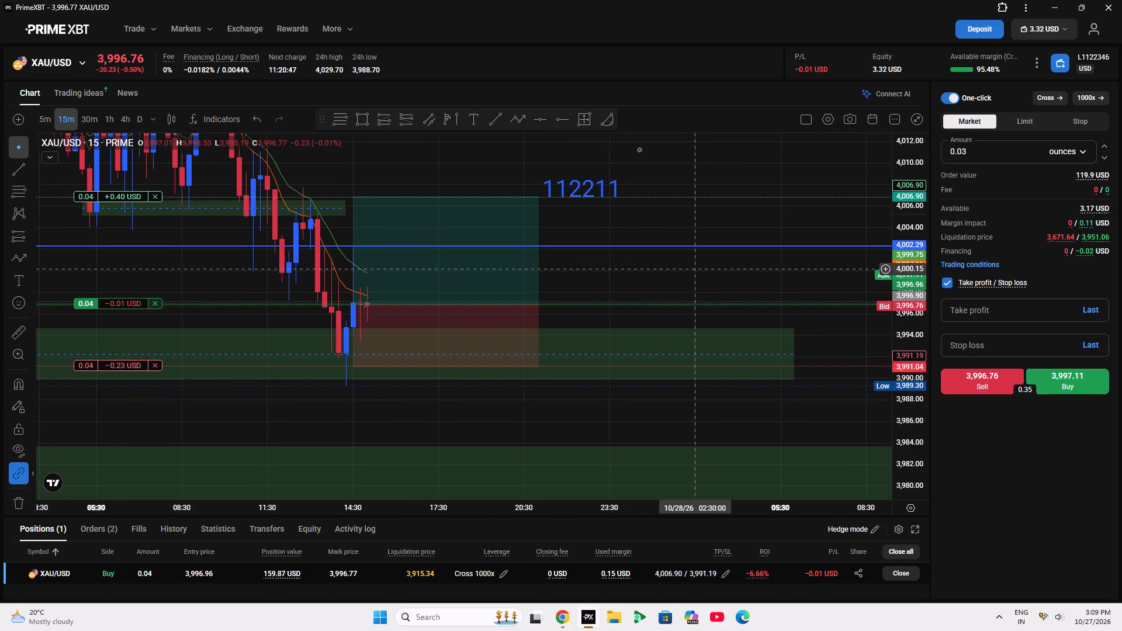
scroll(476, 0, "up", 1)
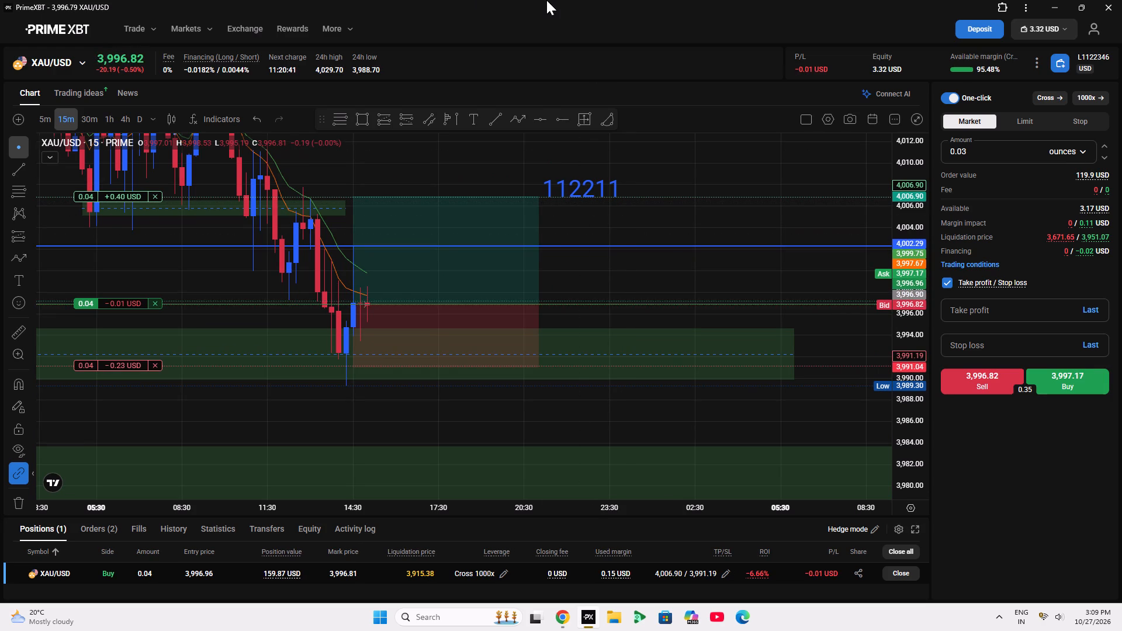
left_click_drag(692, 215, 725, 221)
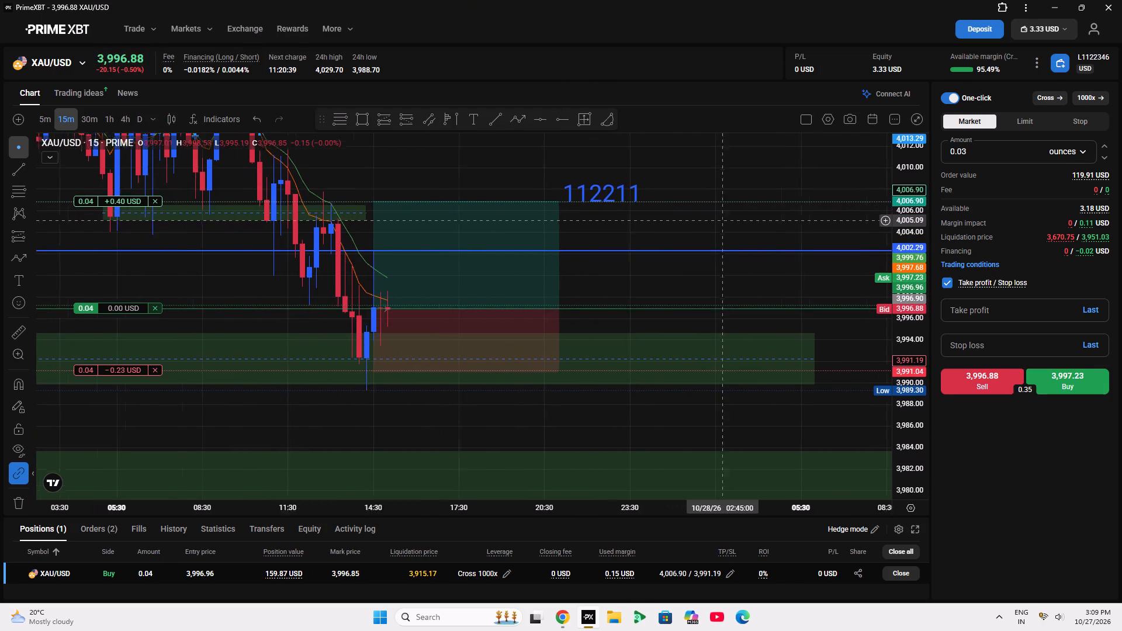
left_click_drag(725, 221, 728, 222)
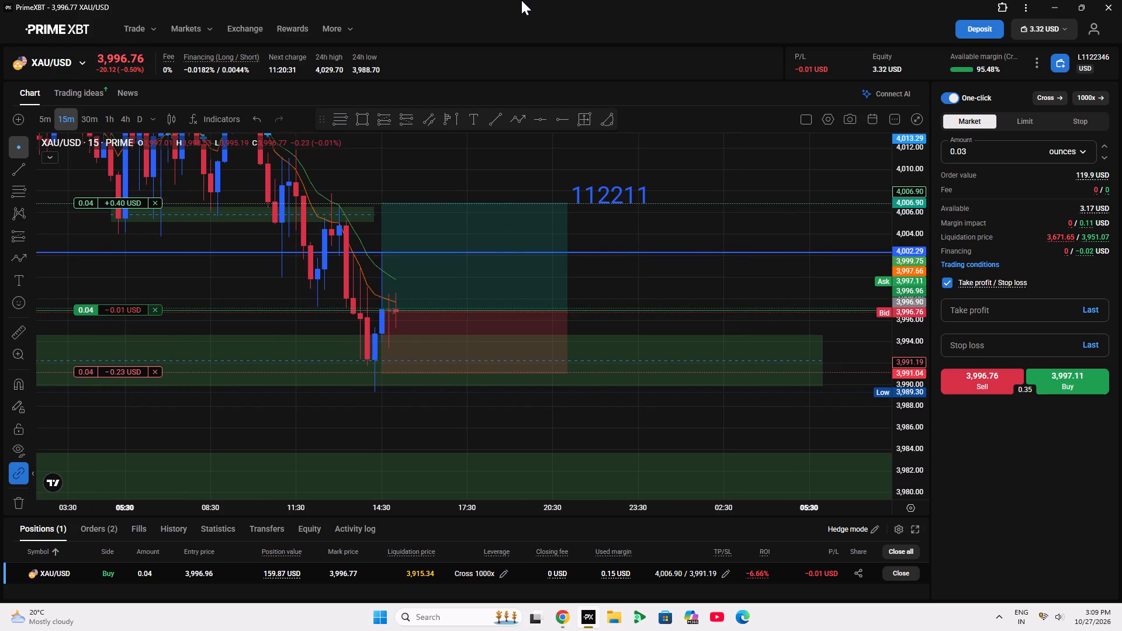
left_click_drag(746, 228, 763, 199)
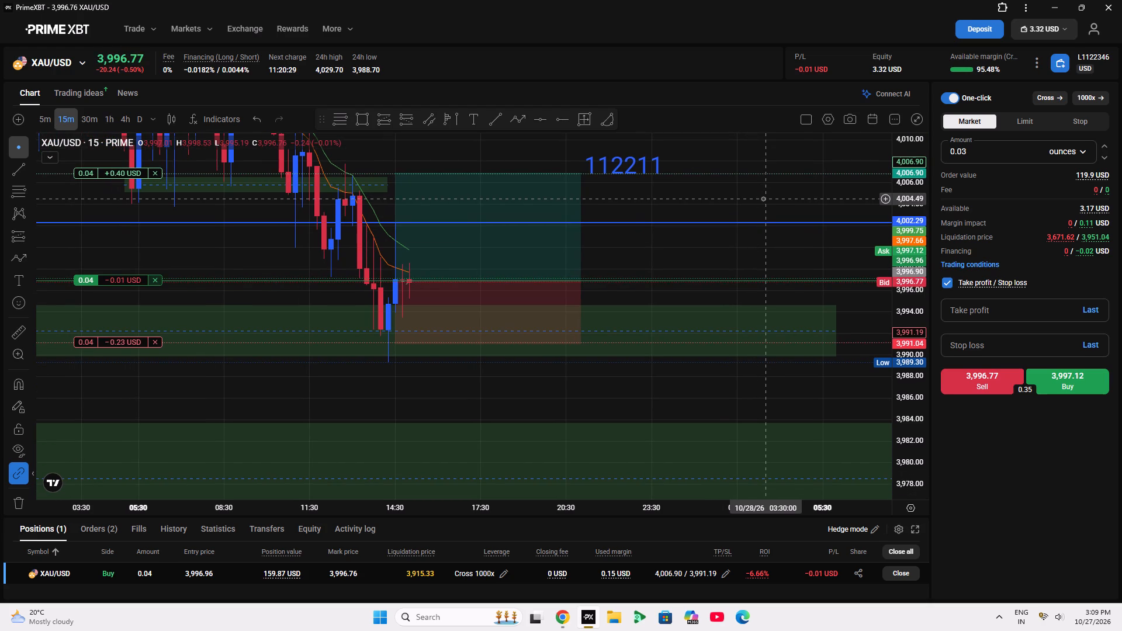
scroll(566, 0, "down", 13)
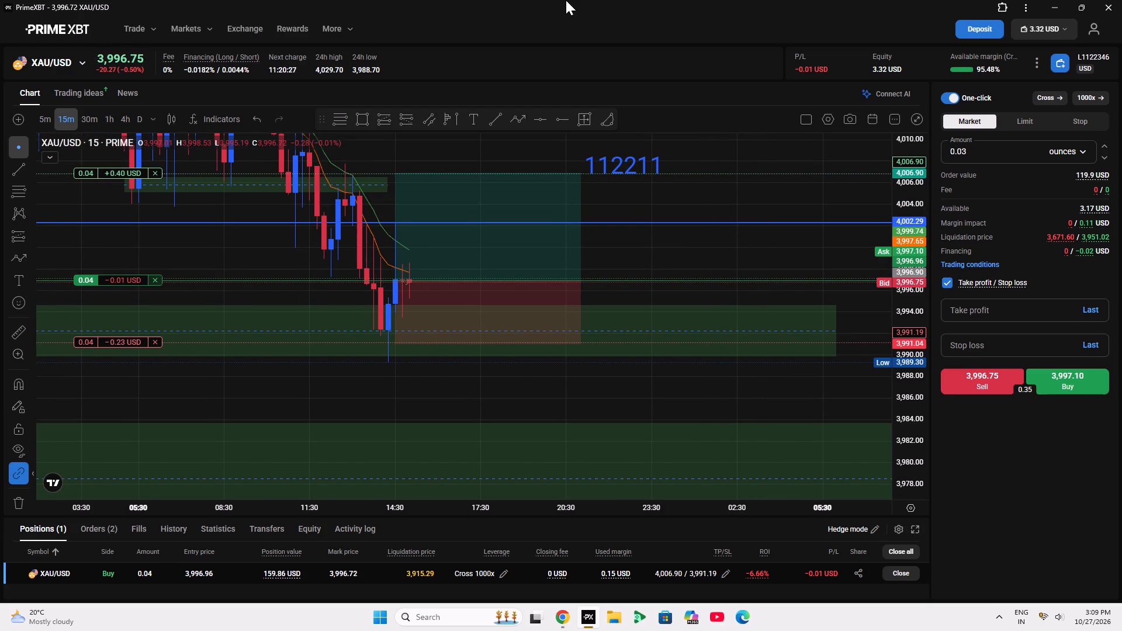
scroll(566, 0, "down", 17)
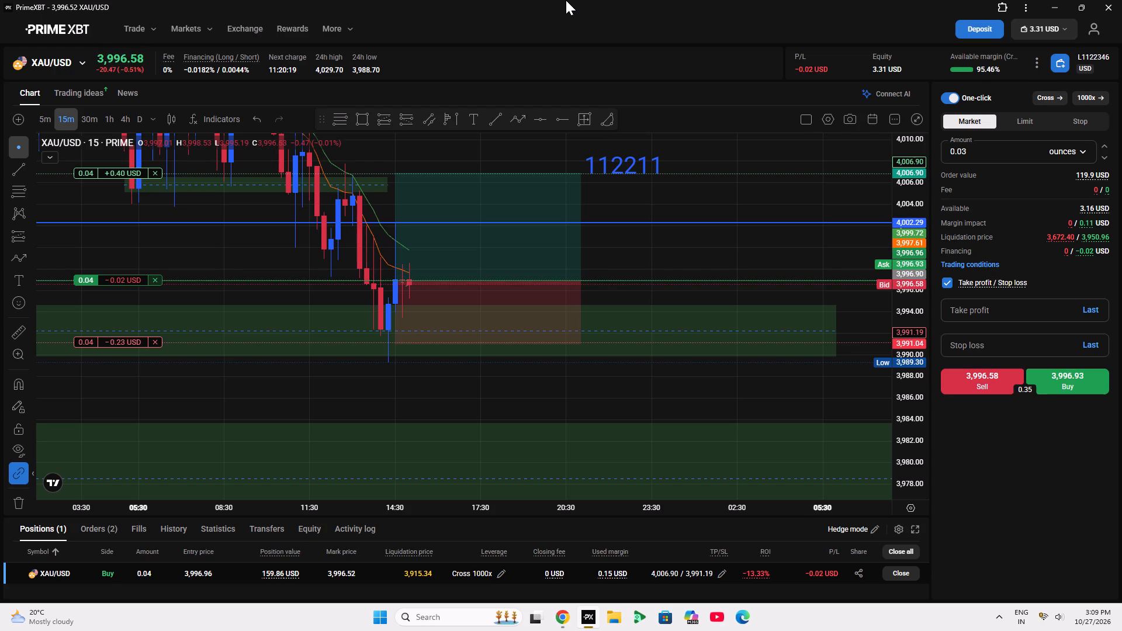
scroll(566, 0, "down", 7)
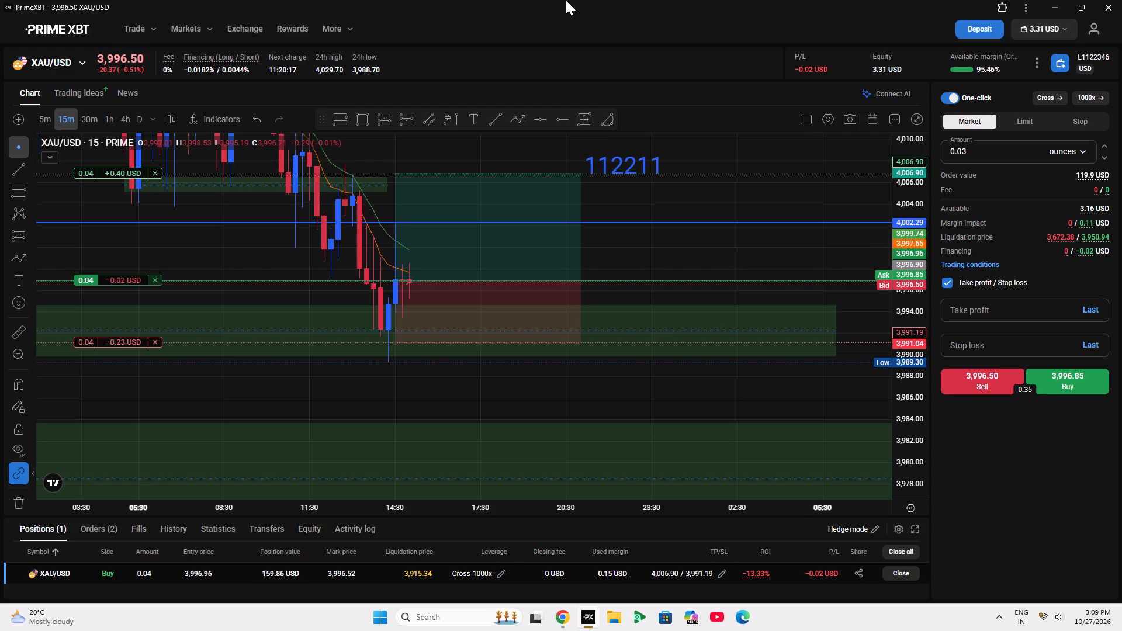